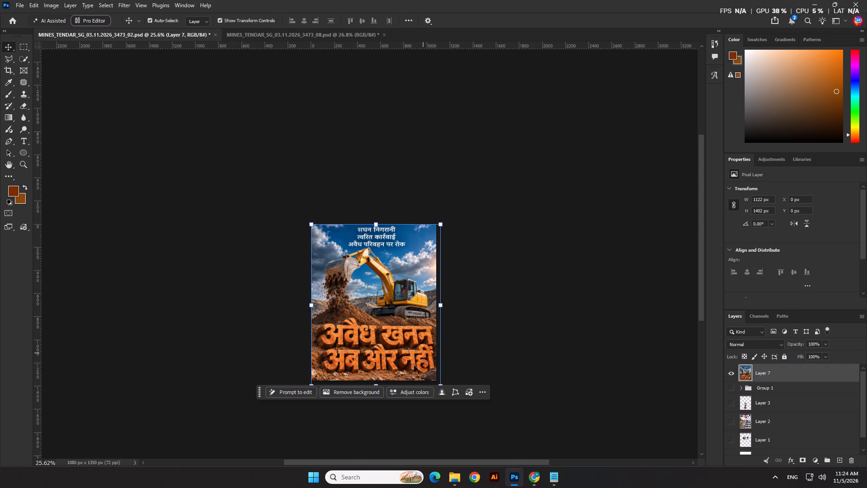
pyautogui.moveTo(375, 384); pyautogui.dragTo(375, 376)
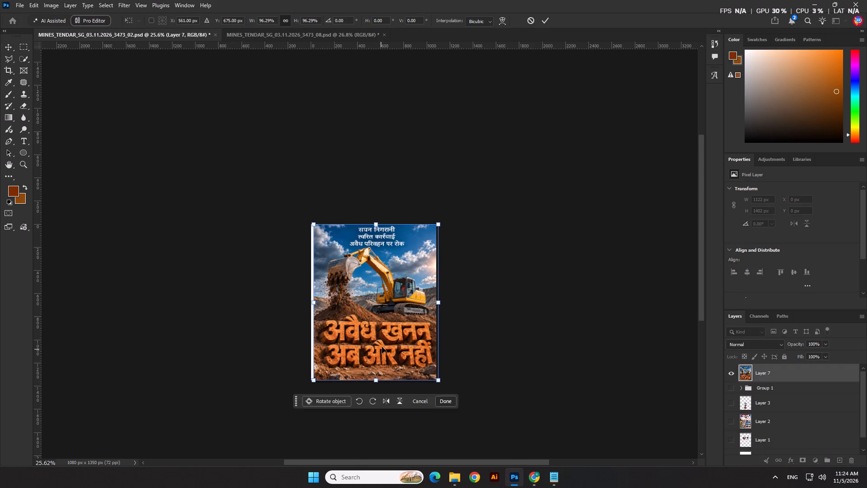
pyautogui.moveTo(382, 347); pyautogui.dragTo(376, 346)
pyautogui.press('Return')
# Outline the three white Hindi text lines in the sky with the Polygonal Lasso and remove them using Generative Fill without a prompt.
pyautogui.scroll(9, 379, 317)
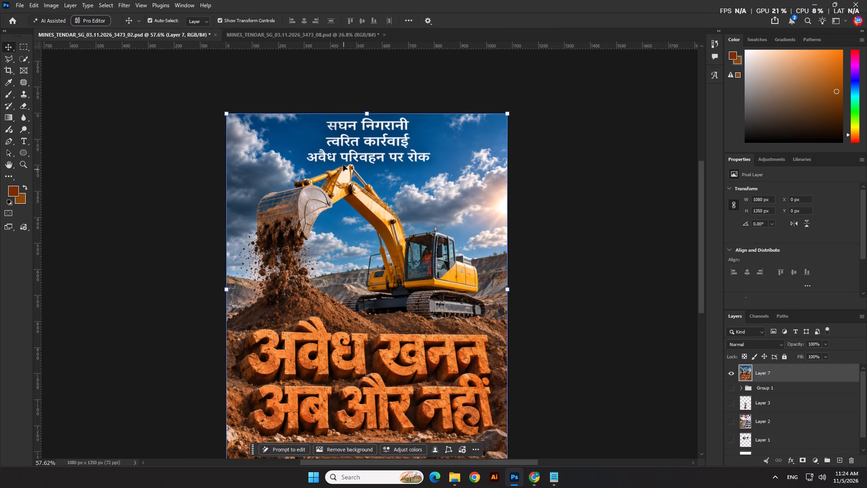
pyautogui.scroll(1, 343, 165)
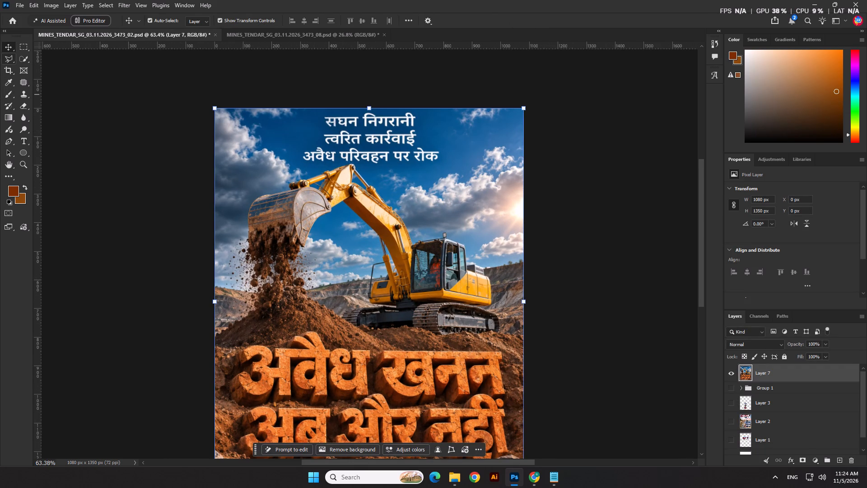
pyautogui.click(7, 58)
pyautogui.click(310, 165)
pyautogui.click(298, 164)
pyautogui.click(299, 134)
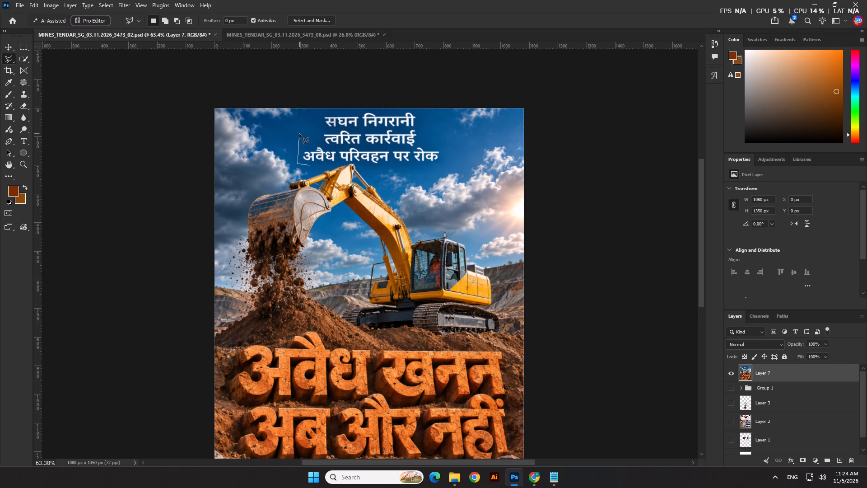
pyautogui.click(325, 111)
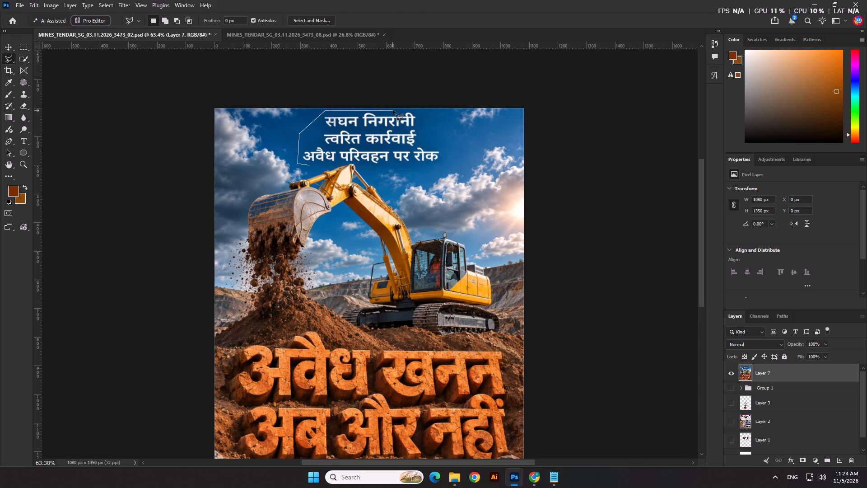
pyautogui.click(393, 110)
pyautogui.click(428, 111)
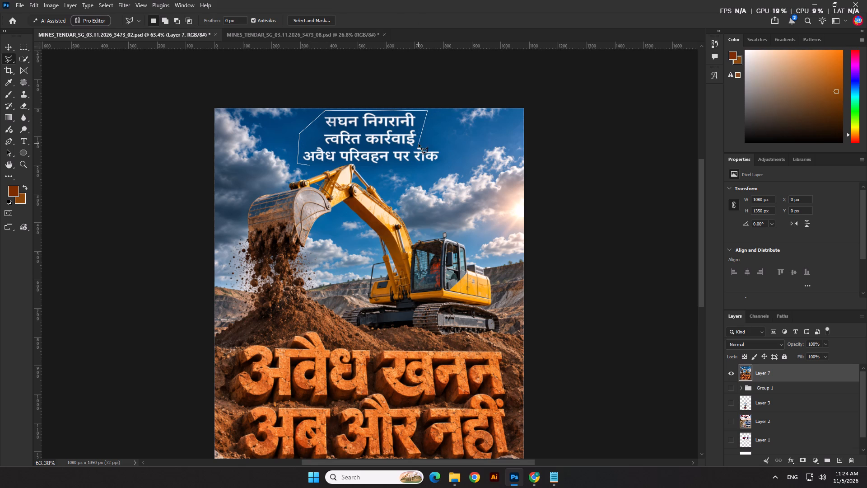
pyautogui.click(422, 142)
pyautogui.click(443, 151)
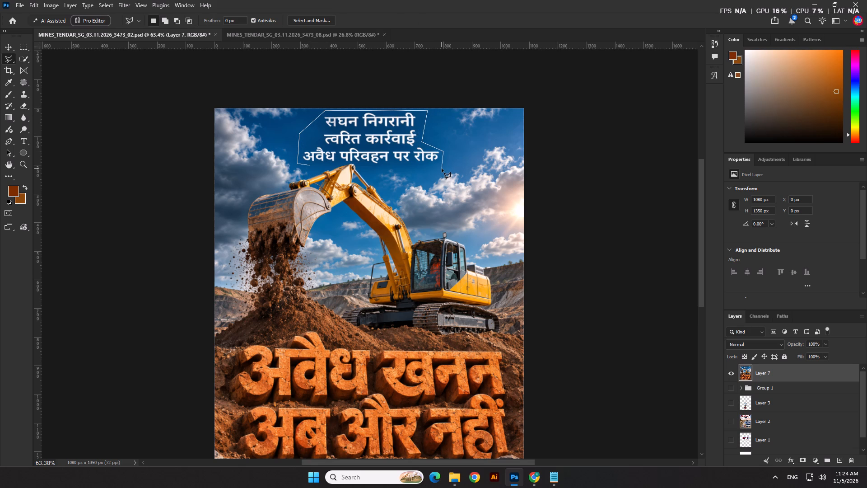
pyautogui.press('Delete')
pyautogui.click(447, 148)
pyautogui.click(446, 168)
pyautogui.click(369, 169)
pyautogui.click(353, 162)
pyautogui.click(336, 165)
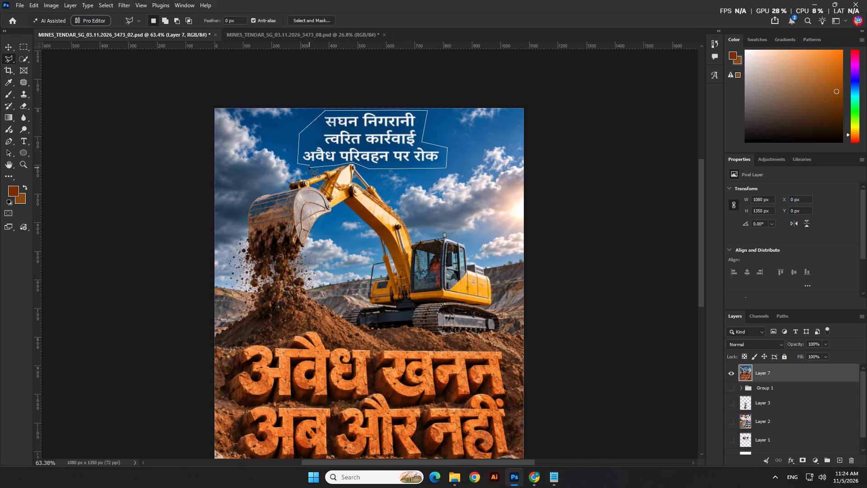
pyautogui.doubleClick(308, 165)
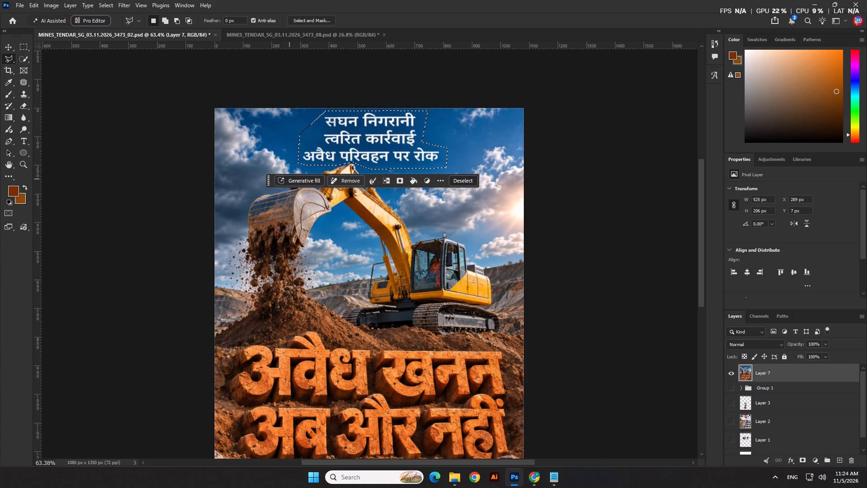
pyautogui.click(289, 179)
pyautogui.click(440, 192)
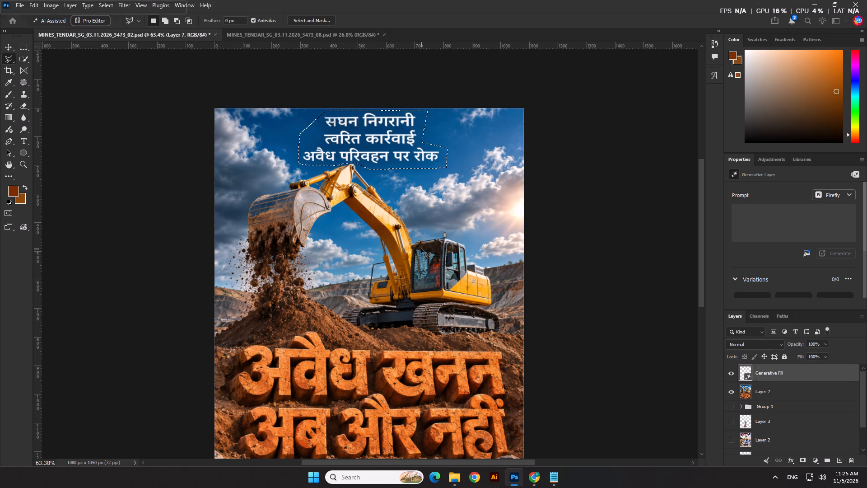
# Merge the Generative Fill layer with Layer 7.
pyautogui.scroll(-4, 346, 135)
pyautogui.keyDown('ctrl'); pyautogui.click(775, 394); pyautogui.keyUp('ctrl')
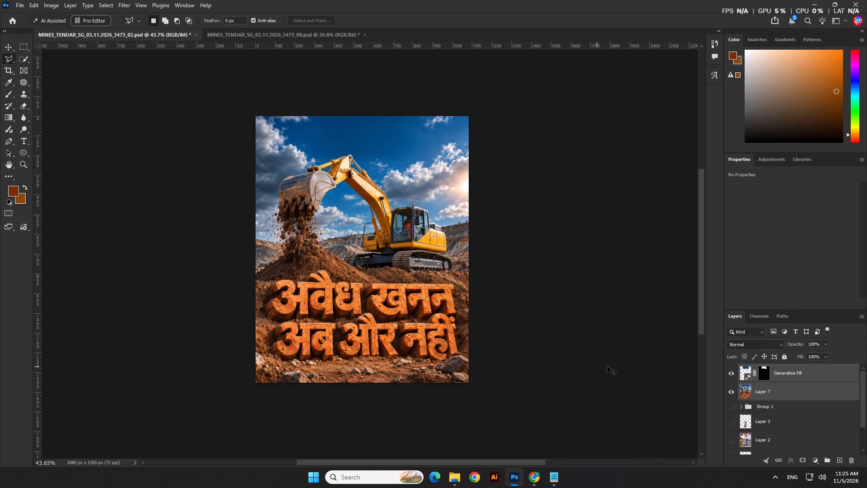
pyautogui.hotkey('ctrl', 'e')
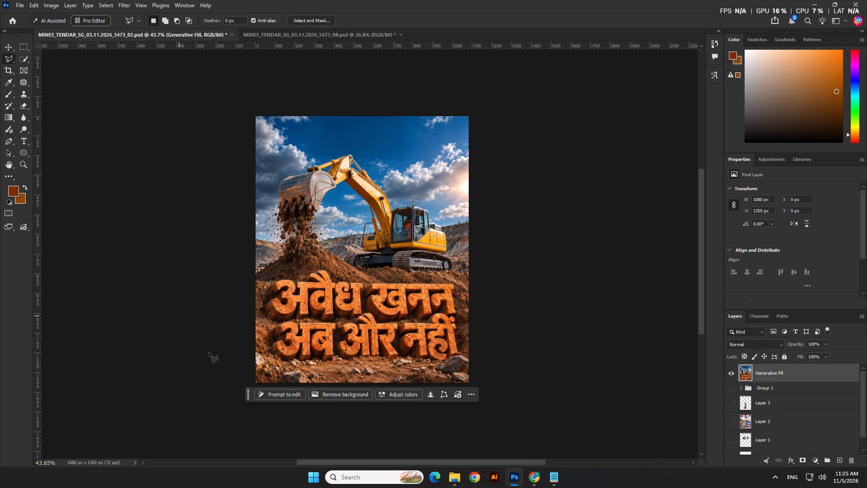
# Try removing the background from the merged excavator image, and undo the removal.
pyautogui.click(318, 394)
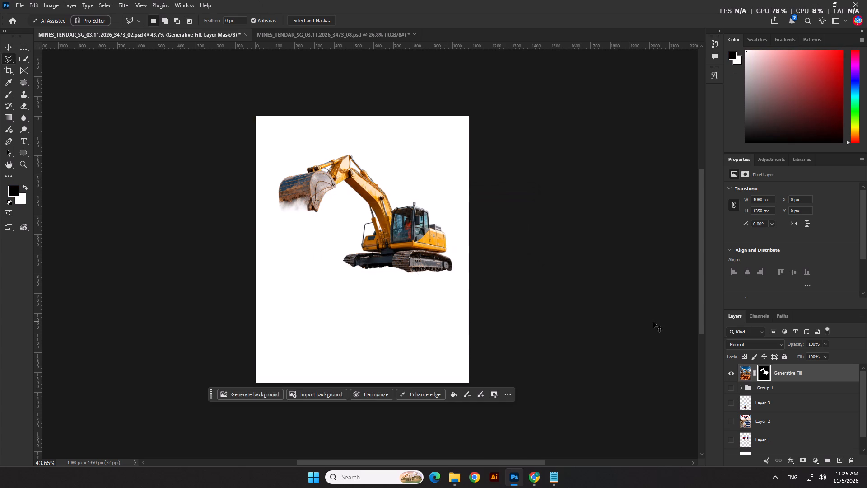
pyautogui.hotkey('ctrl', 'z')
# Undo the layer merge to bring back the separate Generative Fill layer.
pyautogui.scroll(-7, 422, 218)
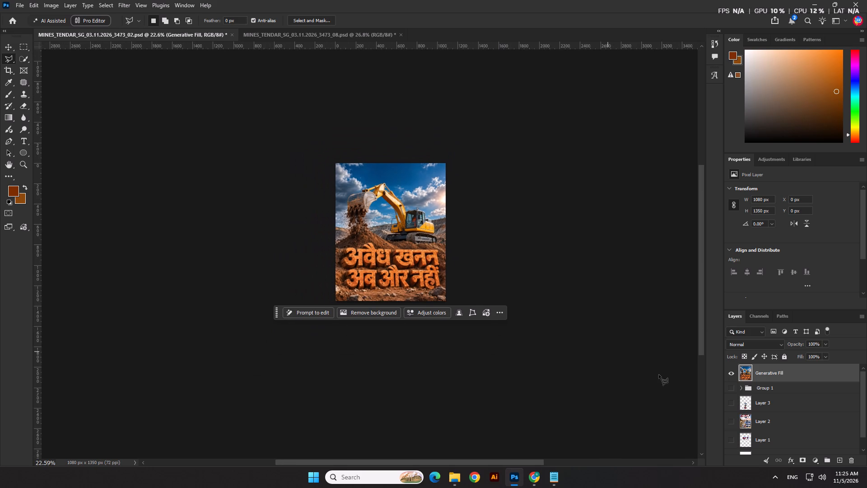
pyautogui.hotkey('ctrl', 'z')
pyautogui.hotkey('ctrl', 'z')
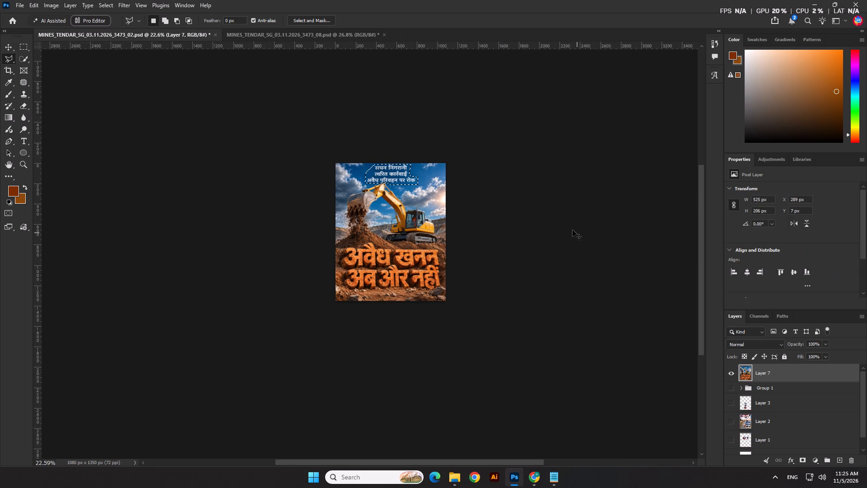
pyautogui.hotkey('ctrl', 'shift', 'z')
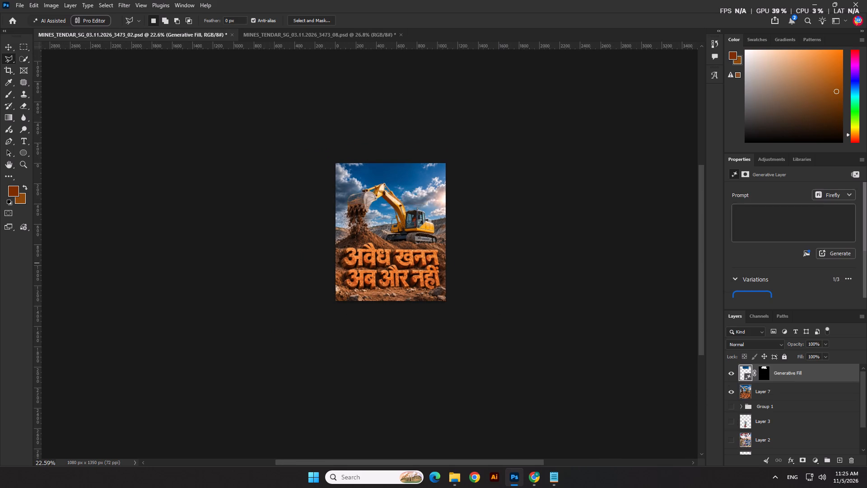
# Preview the Generative Fill variations and choose the third one for the sky.
pyautogui.moveTo(866, 211); pyautogui.dragTo(866, 250)
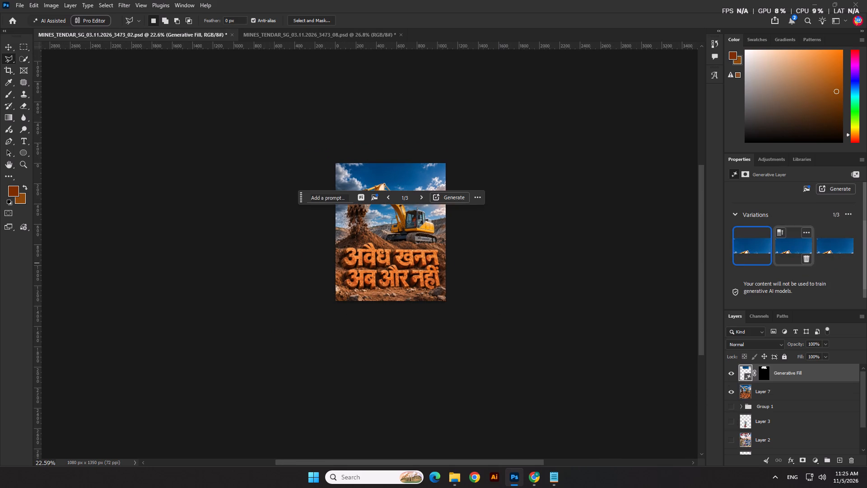
pyautogui.click(798, 247)
pyautogui.click(825, 246)
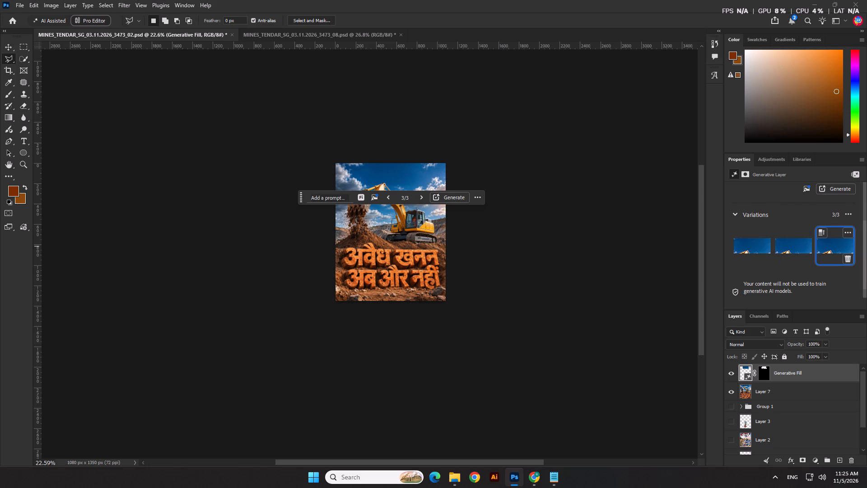
pyautogui.scroll(9, 481, 174)
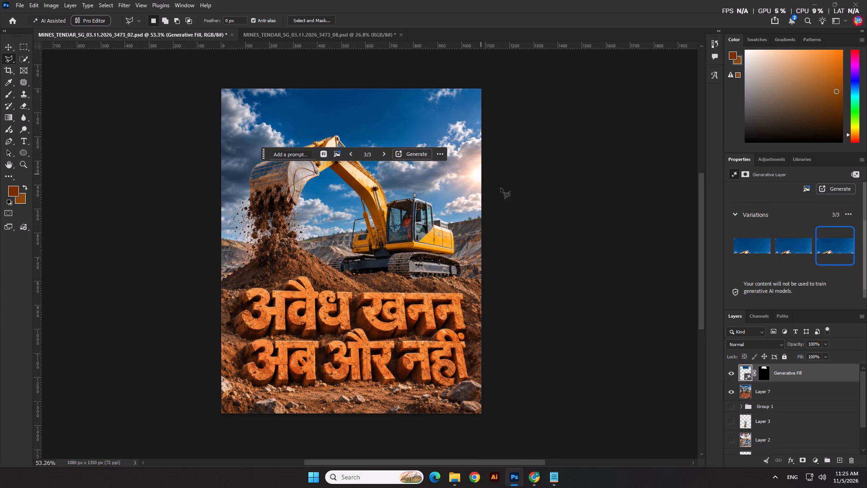
# Merge the Generative Fill layer with Layer 7.
pyautogui.keyDown('ctrl'); pyautogui.click(776, 389); pyautogui.keyUp('ctrl')
pyautogui.hotkey('ctrl', 'e')
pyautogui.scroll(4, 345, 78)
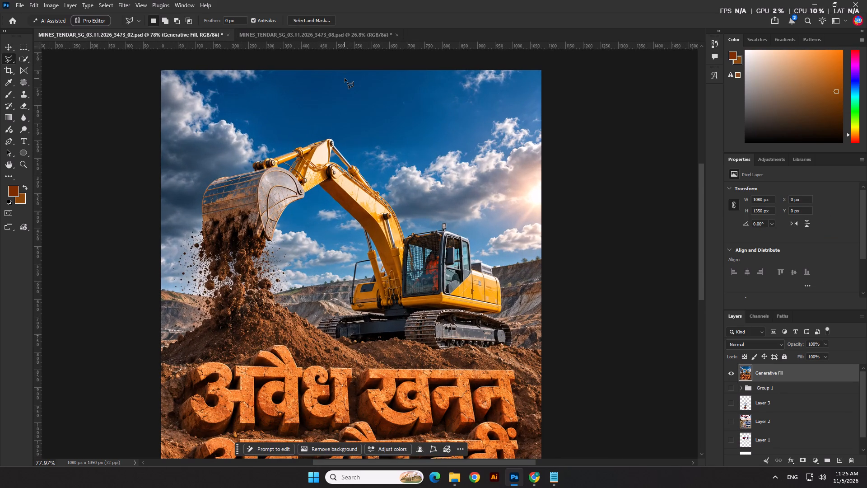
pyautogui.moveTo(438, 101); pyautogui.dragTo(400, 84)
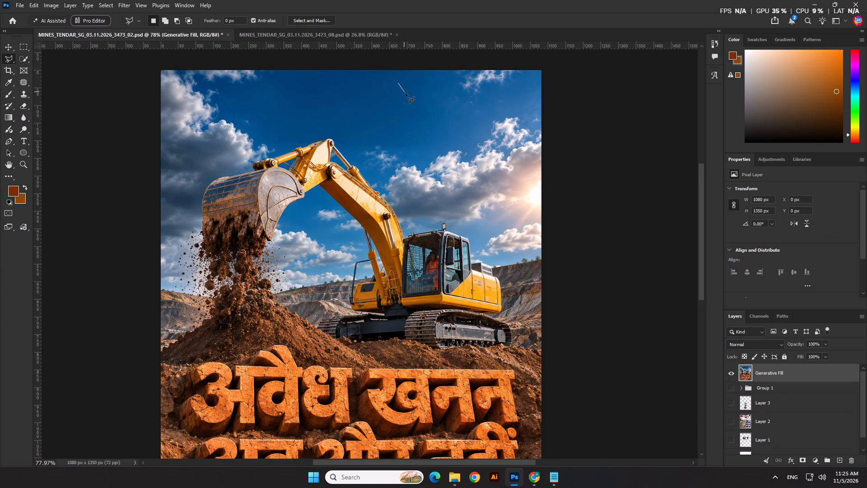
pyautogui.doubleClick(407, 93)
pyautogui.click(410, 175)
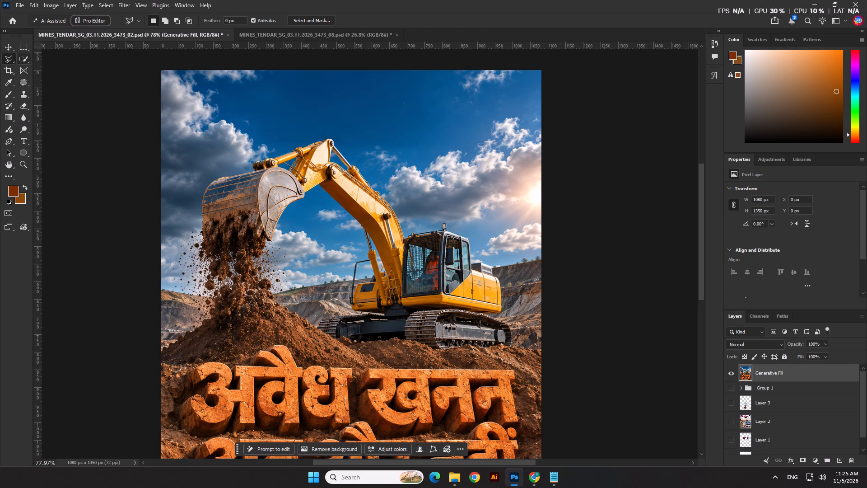
# Patch the uneven areas of open blue sky above the excavator's arm with clean sky using the Patch tool.
pyautogui.click(21, 80)
pyautogui.scroll(1, 357, 116)
pyautogui.moveTo(395, 100); pyautogui.dragTo(405, 117)
pyautogui.moveTo(399, 100); pyautogui.dragTo(374, 101)
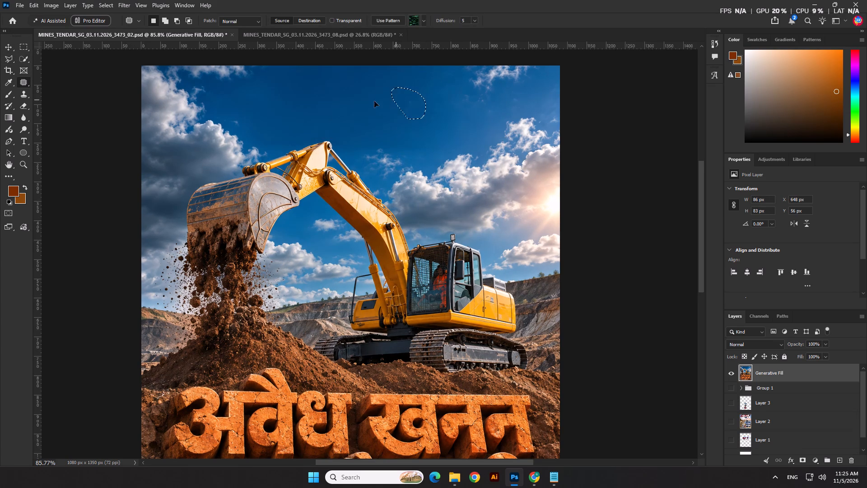
pyautogui.moveTo(374, 101); pyautogui.dragTo(327, 100)
pyautogui.click(325, 100)
pyautogui.moveTo(441, 145); pyautogui.dragTo(461, 122)
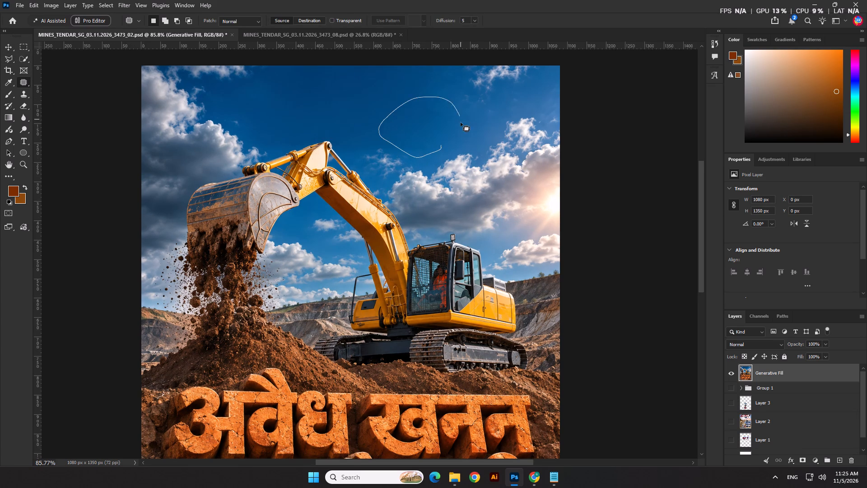
pyautogui.moveTo(461, 122); pyautogui.dragTo(461, 121)
pyautogui.moveTo(429, 122); pyautogui.dragTo(375, 86)
pyautogui.moveTo(322, 97); pyautogui.dragTo(326, 98)
# Patch the small cloud wisp in the sky beside the excavator's boom with clear blue sky.
pyautogui.scroll(-6, 391, 113)
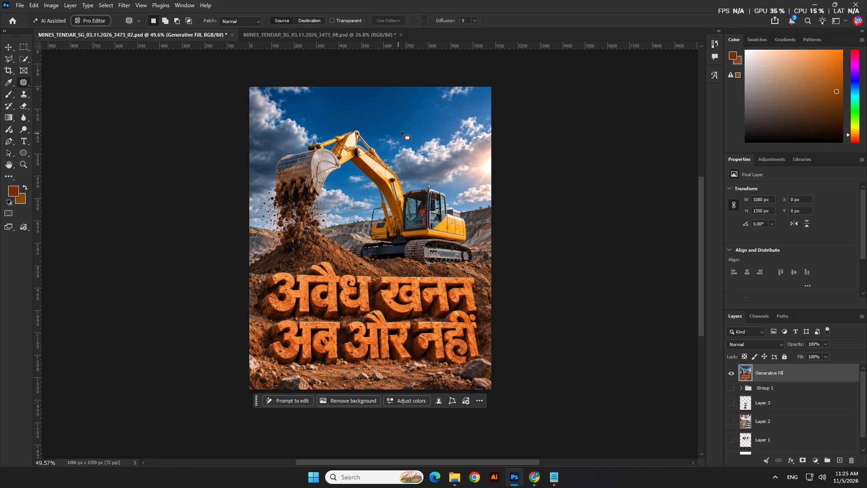
pyautogui.moveTo(404, 131); pyautogui.dragTo(387, 122)
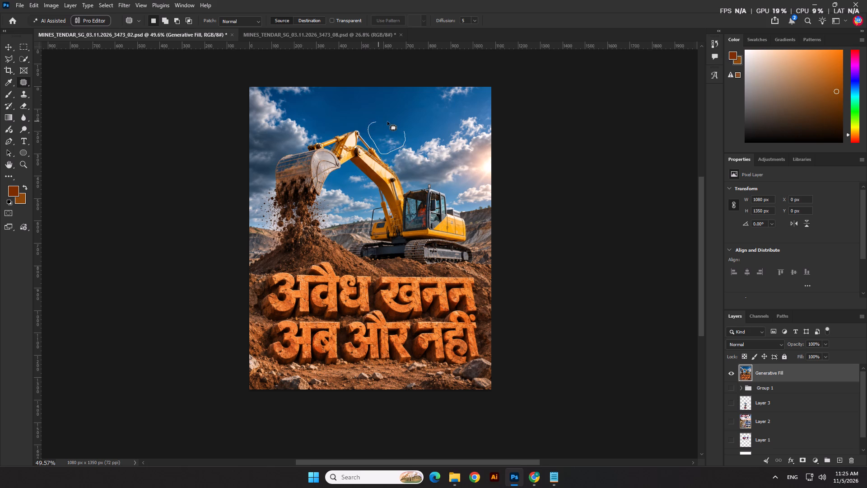
pyautogui.moveTo(387, 122); pyautogui.dragTo(388, 122)
pyautogui.moveTo(386, 136); pyautogui.dragTo(392, 117)
pyautogui.click(415, 103)
# Scale the excavator image down proportionally to about 82% and place it about 65 px above the canvas's top edge.
pyautogui.scroll(-4, 462, 150)
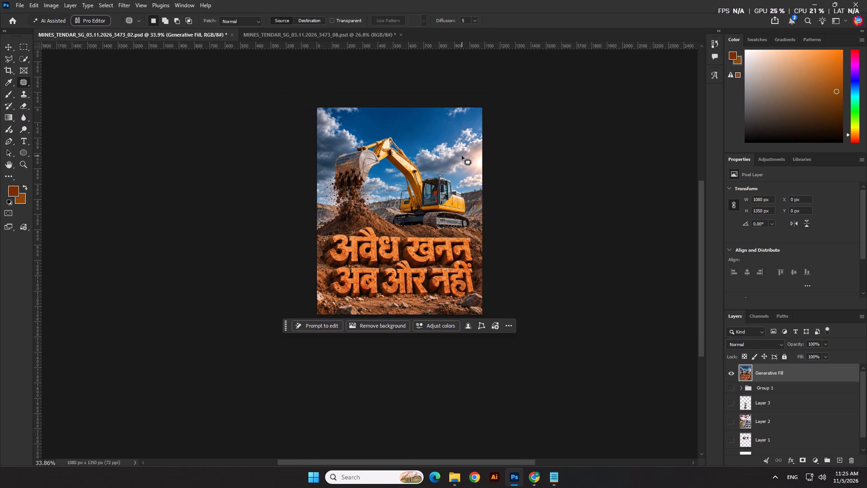
pyautogui.scroll(-4, 452, 150)
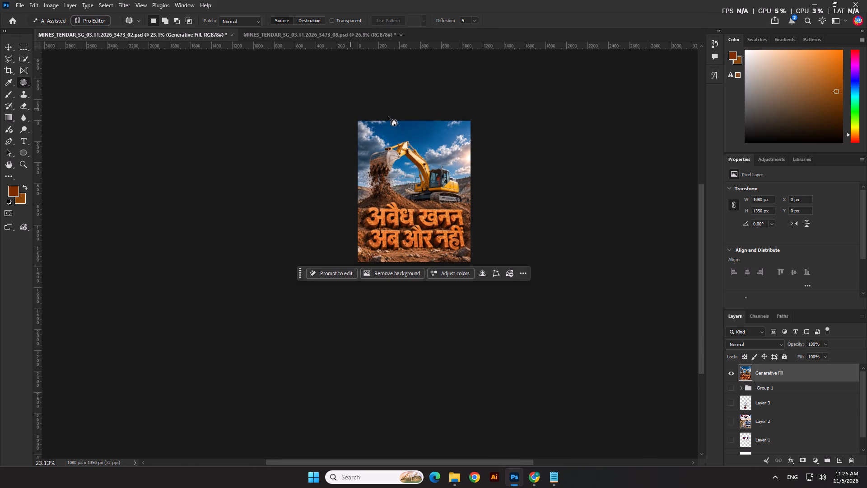
pyautogui.click(9, 47)
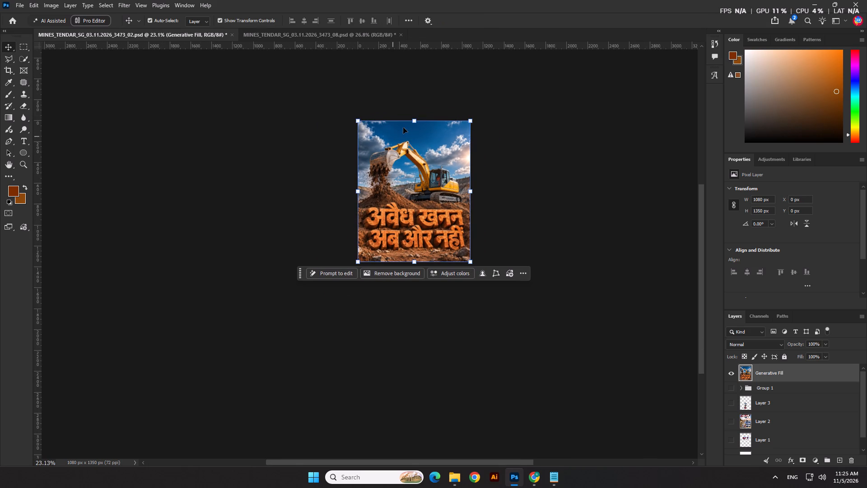
pyautogui.moveTo(414, 121); pyautogui.dragTo(412, 138)
pyautogui.moveTo(416, 198); pyautogui.dragTo(419, 183)
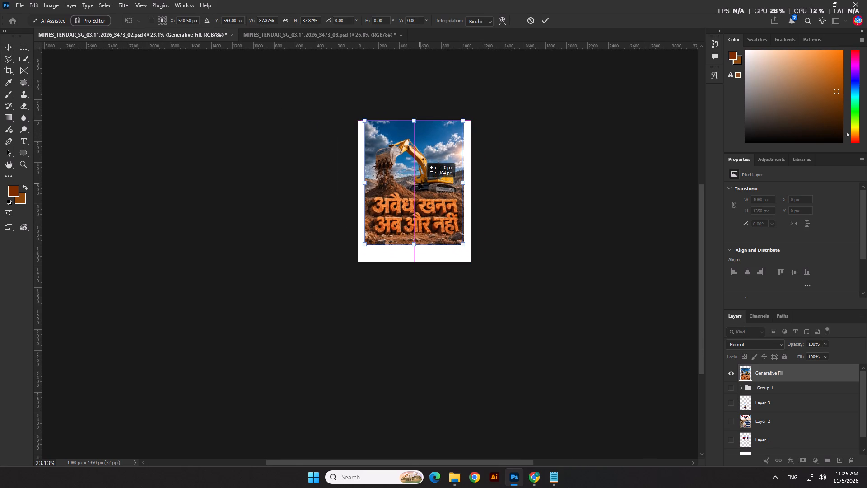
pyautogui.moveTo(419, 183); pyautogui.dragTo(419, 180)
pyautogui.moveTo(414, 243); pyautogui.dragTo(414, 235)
pyautogui.keyDown('shift'); pyautogui.moveTo(414, 206); pyautogui.dragTo(415, 195); pyautogui.keyUp('shift')
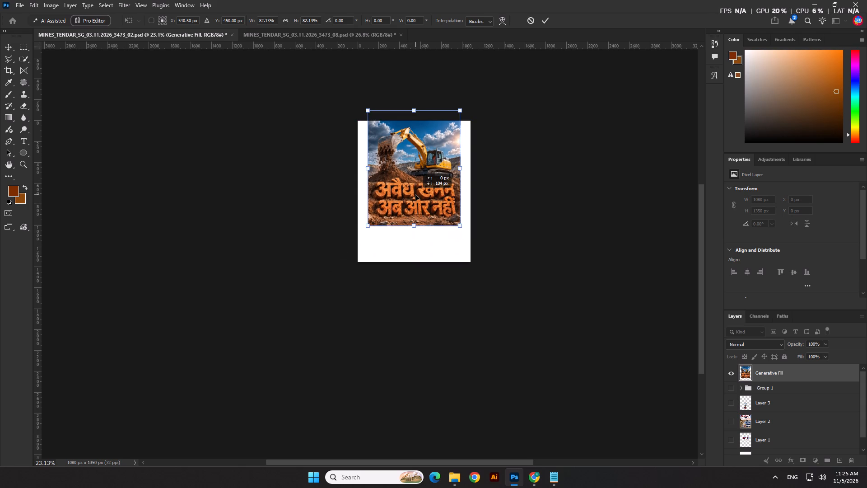
pyautogui.keyDown('shift'); pyautogui.moveTo(415, 195); pyautogui.dragTo(414, 199); pyautogui.keyUp('shift')
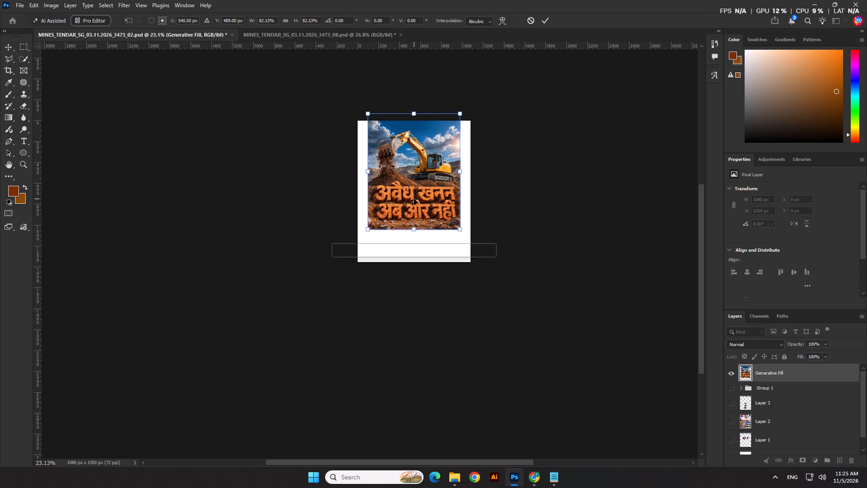
pyautogui.scroll(5, 417, 183)
pyautogui.press('Return')
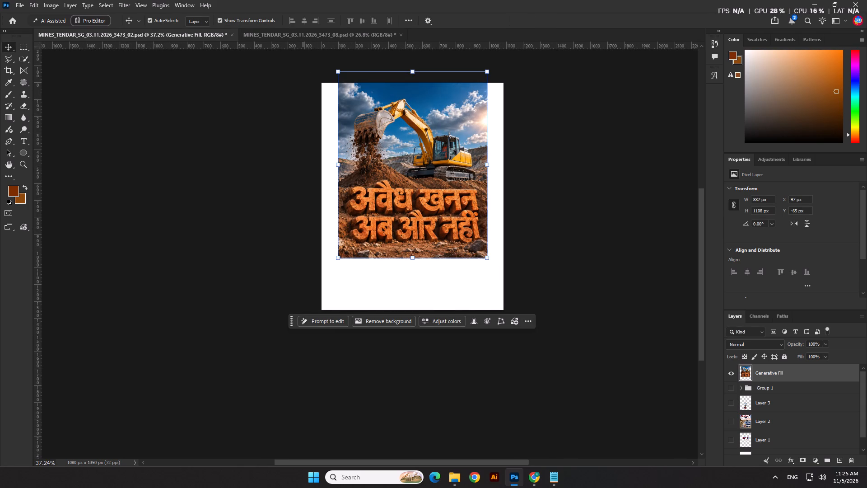
# Set alignment relative to the canvas and center the excavator image horizontally.
pyautogui.click(404, 21)
pyautogui.click(426, 99)
pyautogui.click(429, 119)
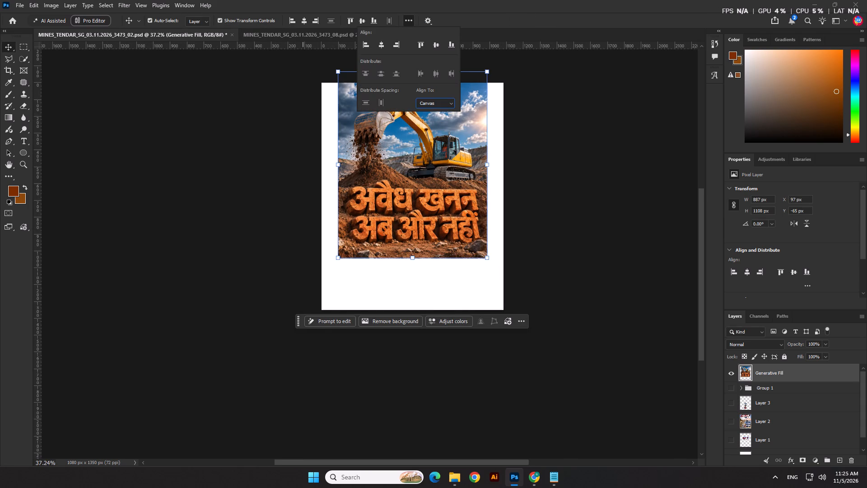
pyautogui.click(304, 20)
pyautogui.click(227, 237)
pyautogui.click(419, 223)
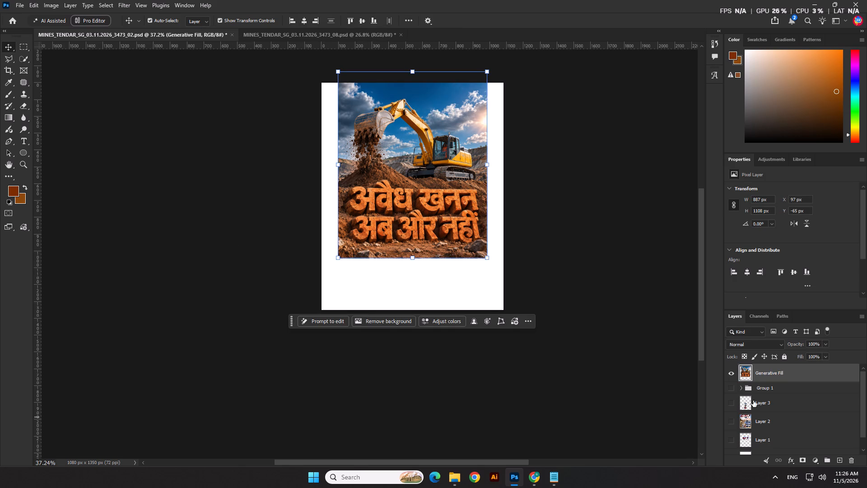
# Load the Generative Fill layer's outline as a selection and contract it by 3 px.
pyautogui.keyDown('ctrl'); pyautogui.click(746, 375); pyautogui.keyUp('ctrl')
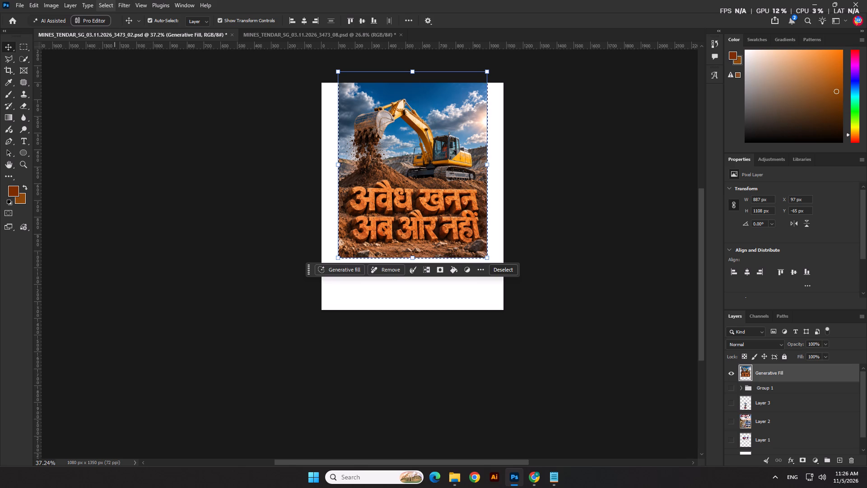
pyautogui.click(143, 6)
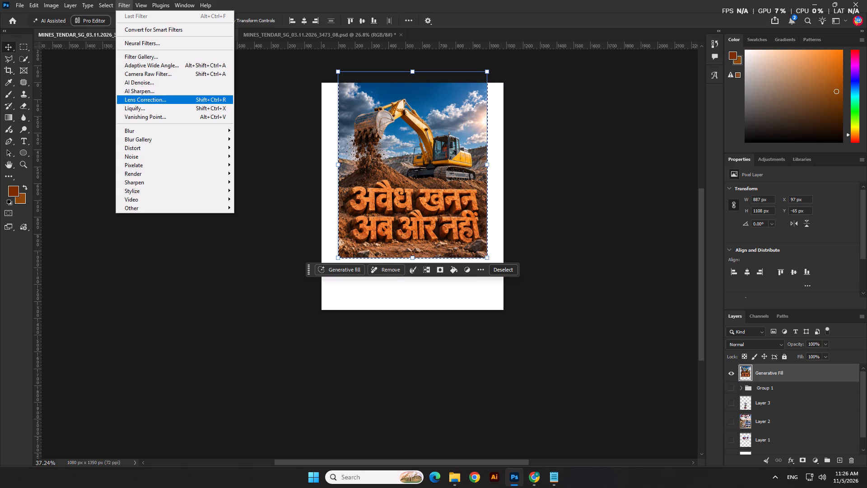
pyautogui.click(138, 147)
pyautogui.click(140, 148)
pyautogui.click(144, 146)
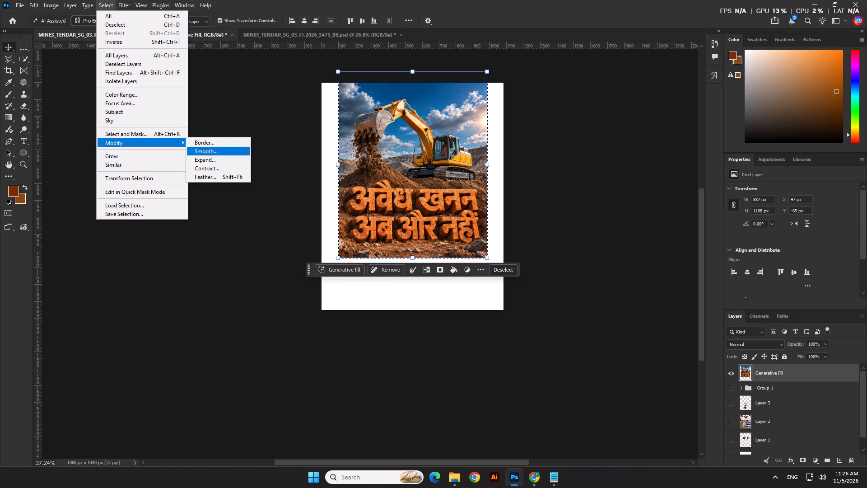
pyautogui.click(216, 171)
pyautogui.click(475, 231)
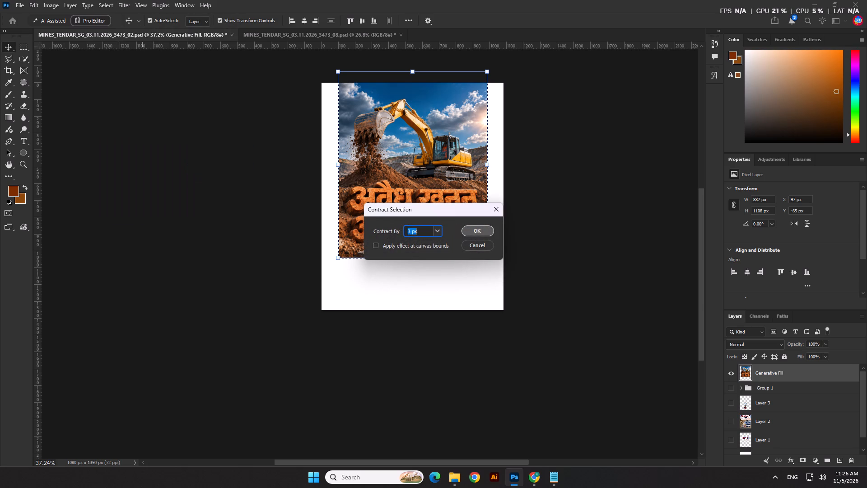
# Invert the selection and run Generative Fill without a prompt on the blank canvas around the excavator image.
pyautogui.hotkey('ctrl', 'shift', 'i')
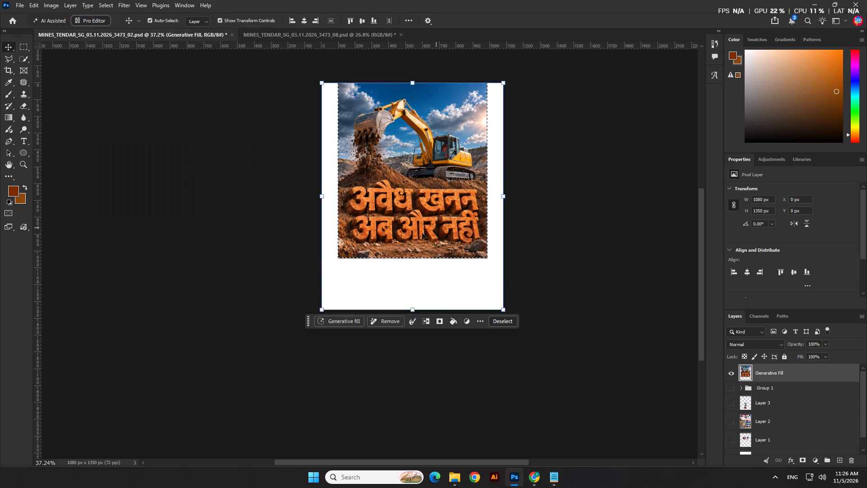
pyautogui.click(350, 324)
pyautogui.click(490, 336)
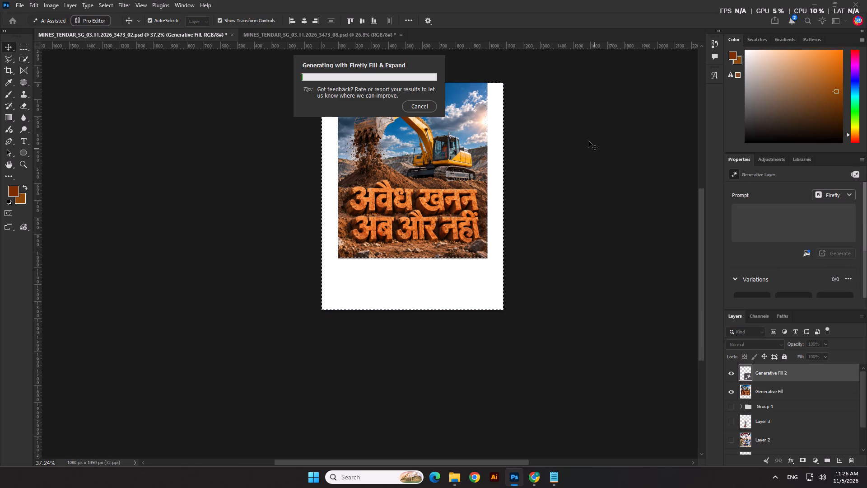
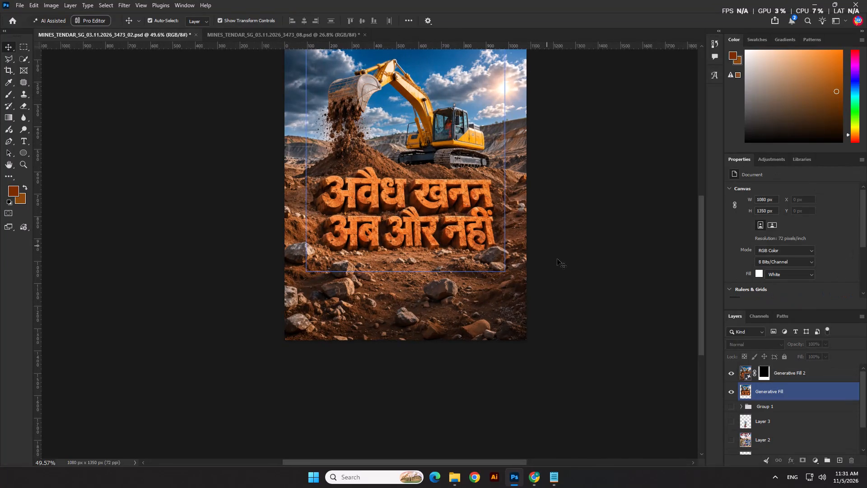
# Combine the Generative Fill and Generative Fill 2 layers into one smart object.
pyautogui.scroll(4, 792, 381)
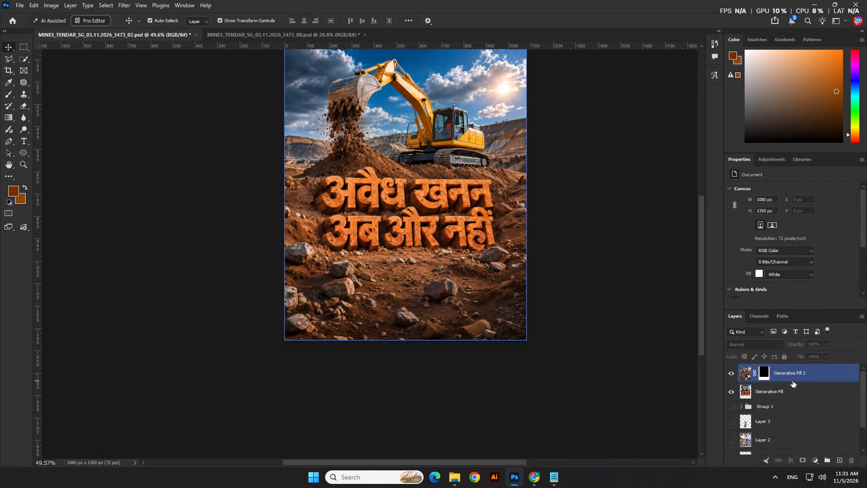
pyautogui.keyDown('ctrl'); pyautogui.click(799, 391); pyautogui.keyUp('ctrl')
pyautogui.keyDown('ctrl'); pyautogui.click(798, 380); pyautogui.keyUp('ctrl')
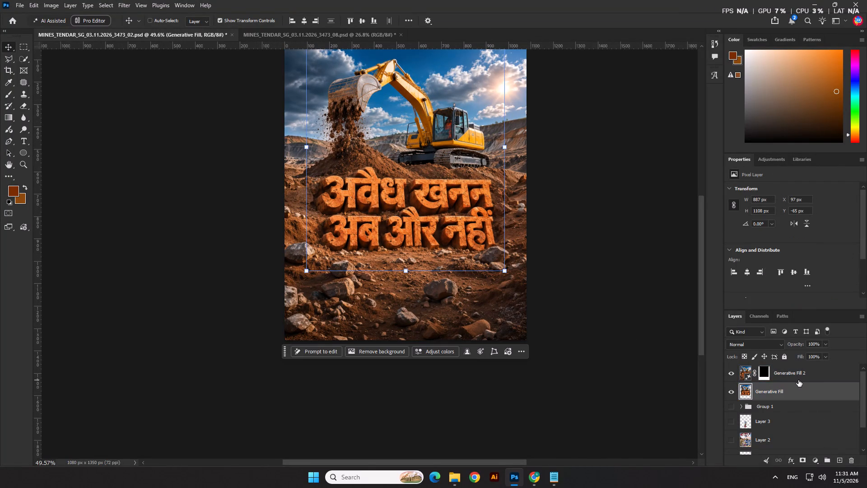
pyautogui.rightClick(798, 380)
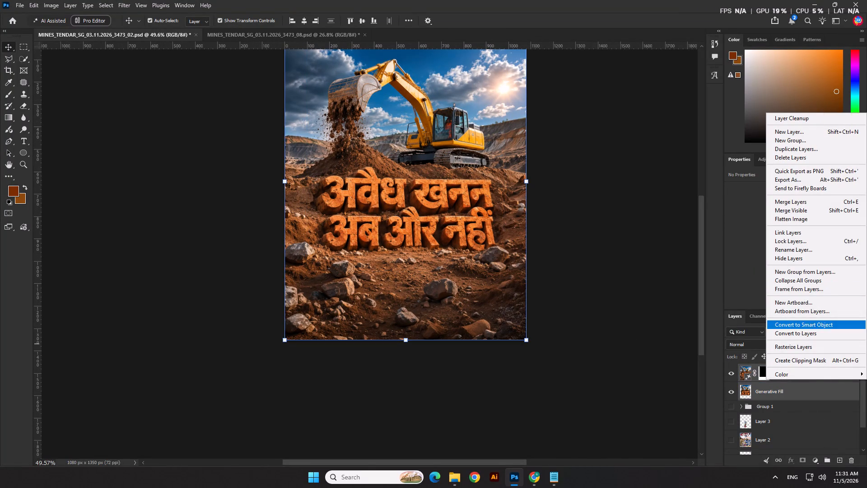
pyautogui.click(788, 324)
pyautogui.click(588, 343)
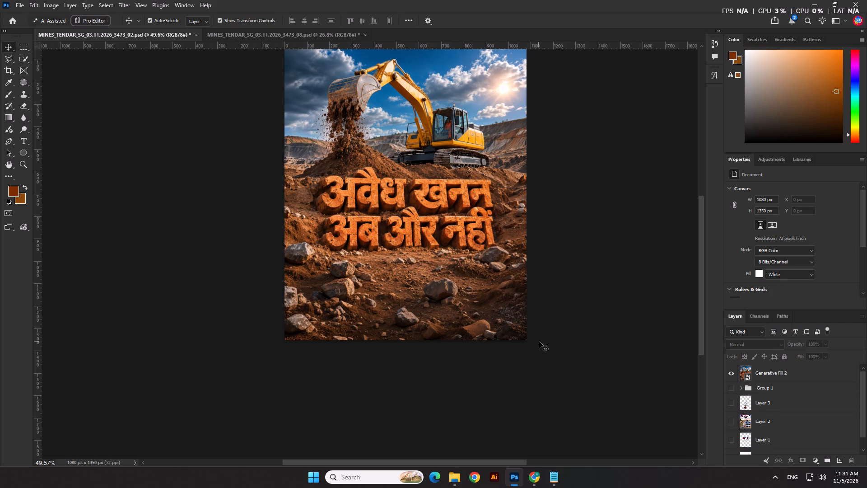
# Add a solid color fill layer in a near-black brown above the excavator scene.
pyautogui.click(817, 462)
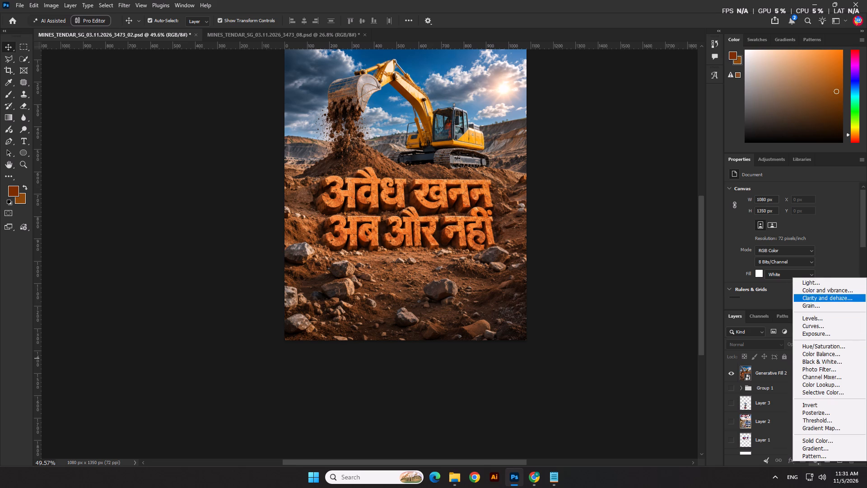
pyautogui.click(814, 439)
pyautogui.moveTo(645, 398); pyautogui.dragTo(695, 412)
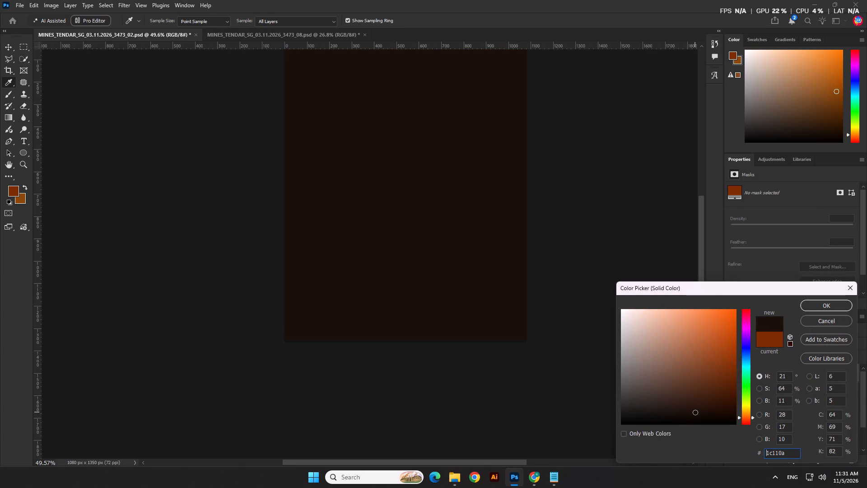
pyautogui.moveTo(695, 412); pyautogui.dragTo(699, 415)
pyautogui.click(832, 310)
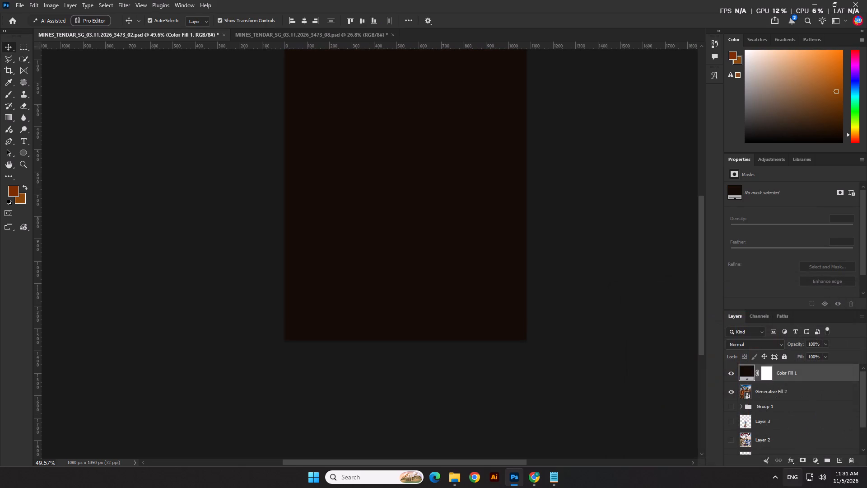
# Draw a vertical black-to-white linear gradient on the color fill's mask so the darkening fades in toward the poster's bottom, with its midpoint lowered.
pyautogui.click(768, 374)
pyautogui.click(11, 120)
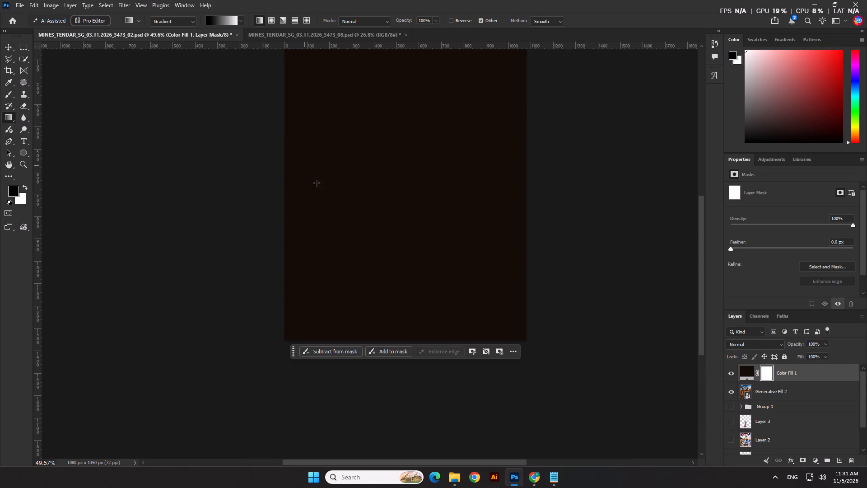
pyautogui.scroll(-4, 315, 211)
pyautogui.moveTo(376, 86); pyautogui.dragTo(379, 273)
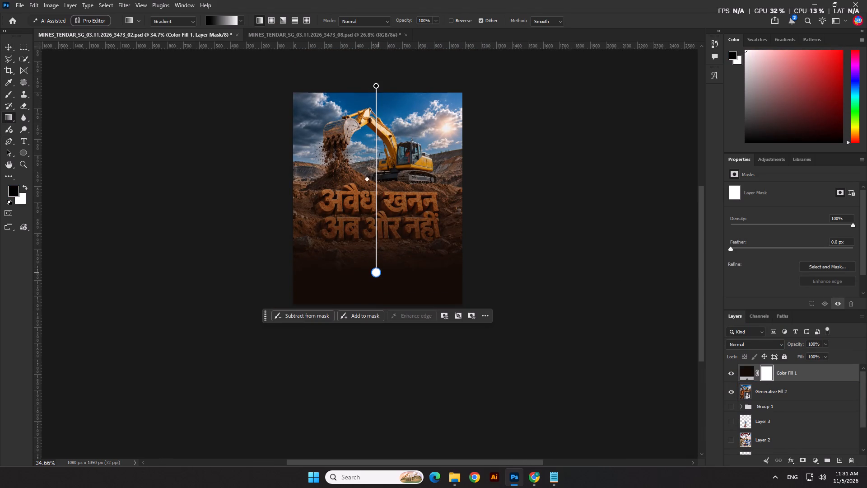
pyautogui.moveTo(379, 273); pyautogui.dragTo(379, 281)
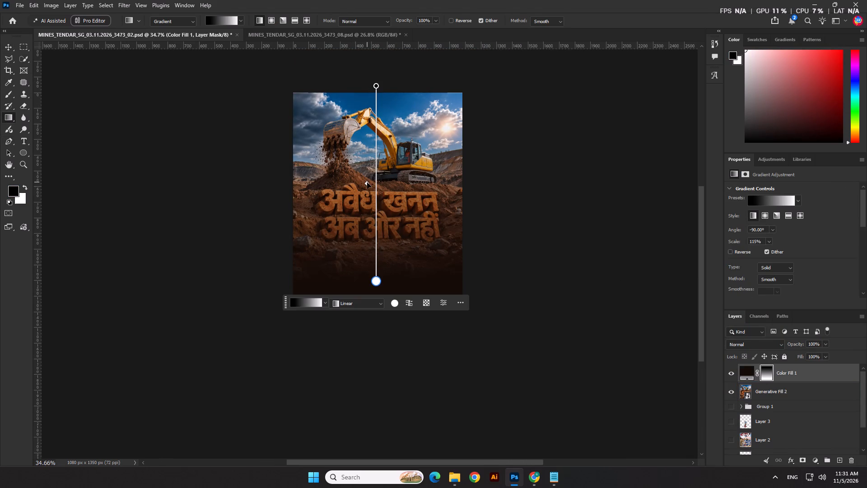
pyautogui.moveTo(367, 183); pyautogui.dragTo(368, 203)
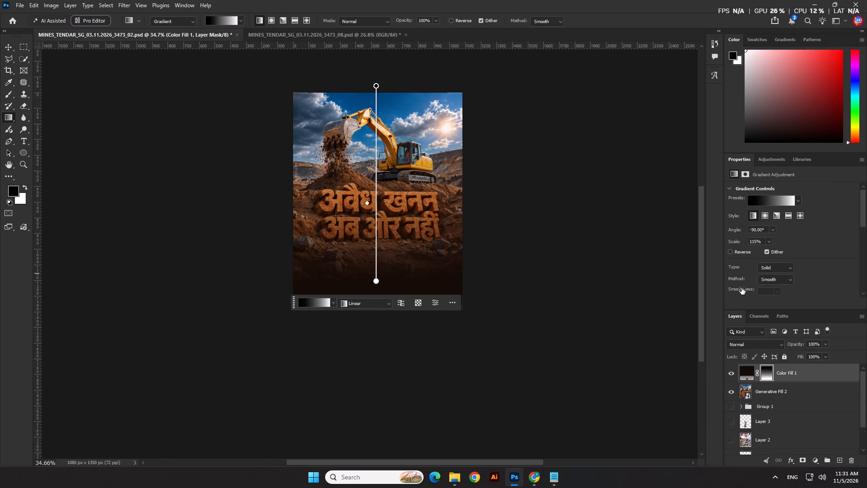
pyautogui.press('Return')
pyautogui.click(683, 346)
# Set the color fill layer's blend mode to Multiply.
pyautogui.click(741, 349)
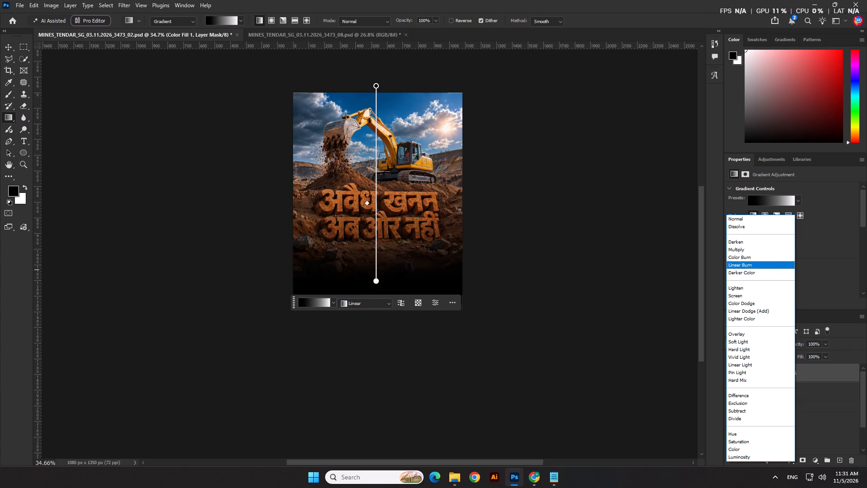
pyautogui.click(747, 250)
# Brush black on the color fill's mask over the excavator tracks and Hindi lettering to remove the darkening, enlarging the brush to 700 px.
pyautogui.click(765, 376)
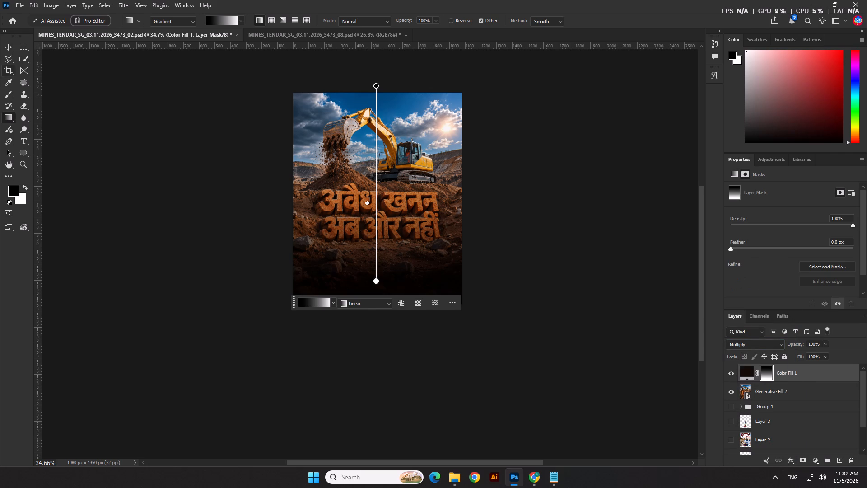
pyautogui.click(10, 92)
pyautogui.scroll(2, 422, 160)
pyautogui.moveTo(420, 161); pyautogui.dragTo(403, 195)
pyautogui.moveTo(404, 197); pyautogui.dragTo(391, 205)
pyautogui.click(374, 209)
pyautogui.click(355, 211)
pyautogui.click(329, 210)
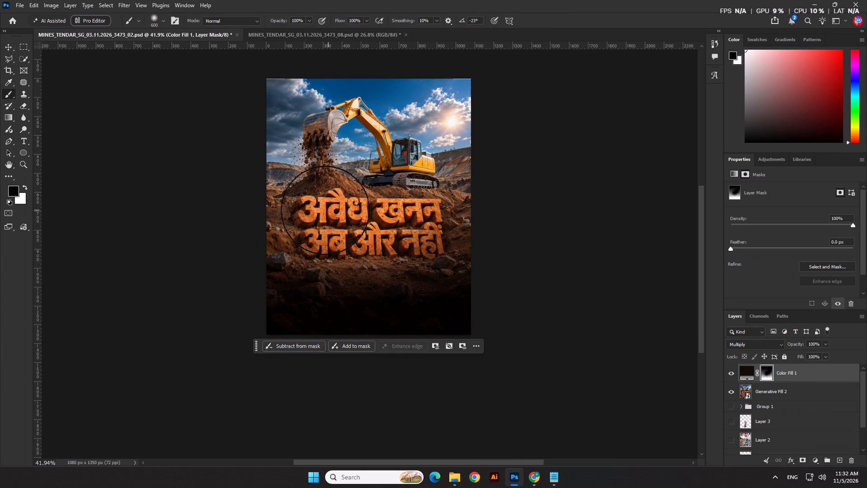
pyautogui.click(323, 210)
pyautogui.press(']')
pyautogui.click(436, 205)
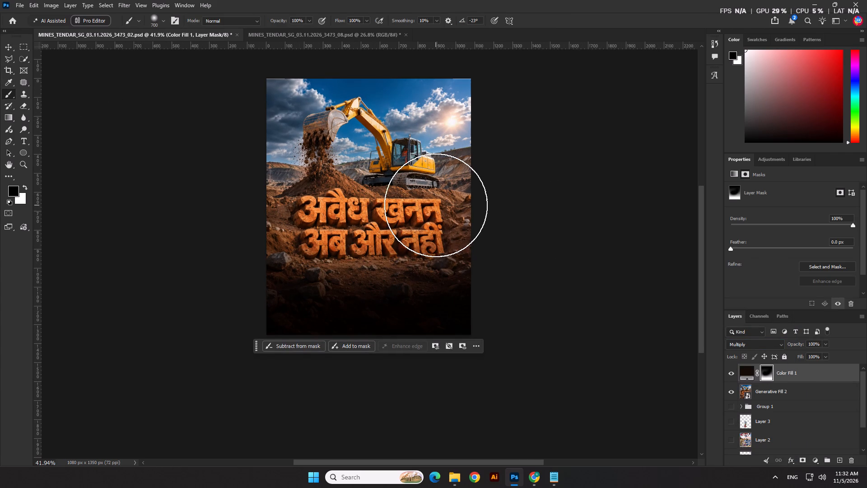
pyautogui.click(438, 210)
pyautogui.click(312, 197)
pyautogui.click(404, 205)
pyautogui.click(545, 210)
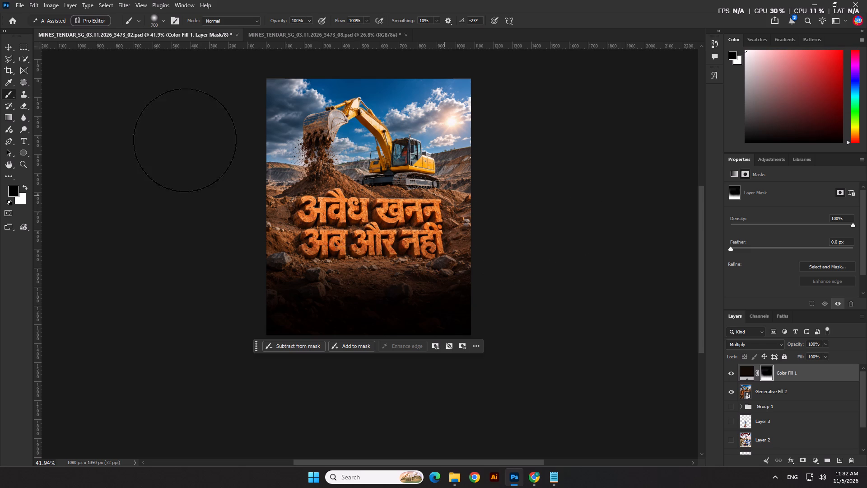
pyautogui.click(6, 47)
pyautogui.click(137, 157)
pyautogui.scroll(-2, 452, 307)
pyautogui.click(604, 336)
# Brush more black on the color fill's mask over the falling soil, excavator, sky and ground beside the upper lettering line.
pyautogui.scroll(4, 444, 277)
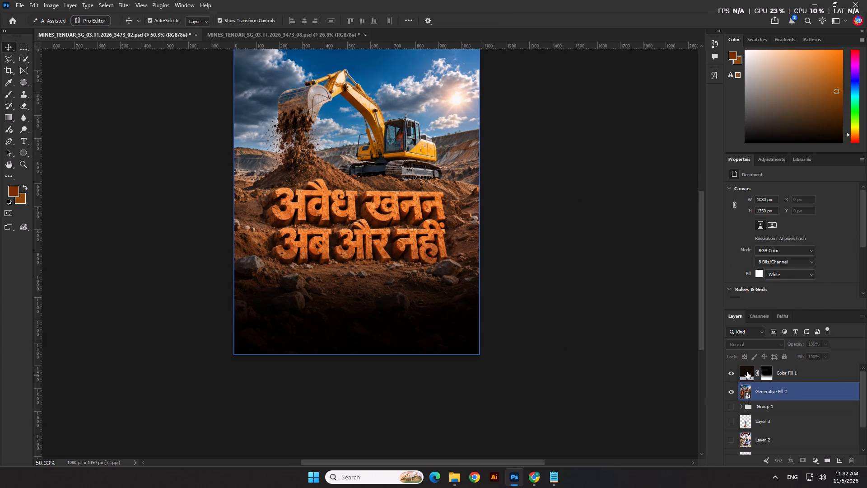
pyautogui.click(768, 375)
pyautogui.click(9, 94)
pyautogui.moveTo(312, 148); pyautogui.dragTo(304, 153)
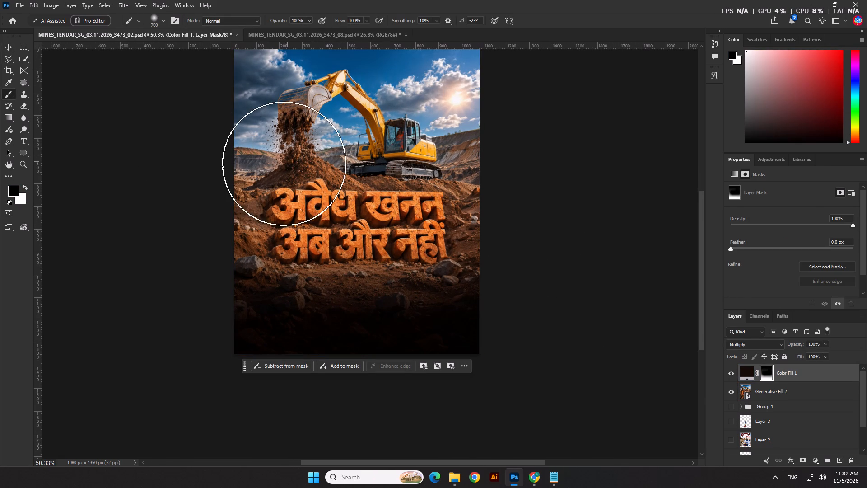
pyautogui.click(284, 164)
pyautogui.click(252, 127)
pyautogui.moveTo(252, 123); pyautogui.dragTo(271, 125)
pyautogui.click(416, 163)
pyautogui.moveTo(445, 183); pyautogui.dragTo(452, 187)
pyautogui.doubleClick(457, 199)
pyautogui.moveTo(418, 195); pyautogui.dragTo(126, 193)
pyautogui.moveTo(225, 191); pyautogui.dragTo(230, 189)
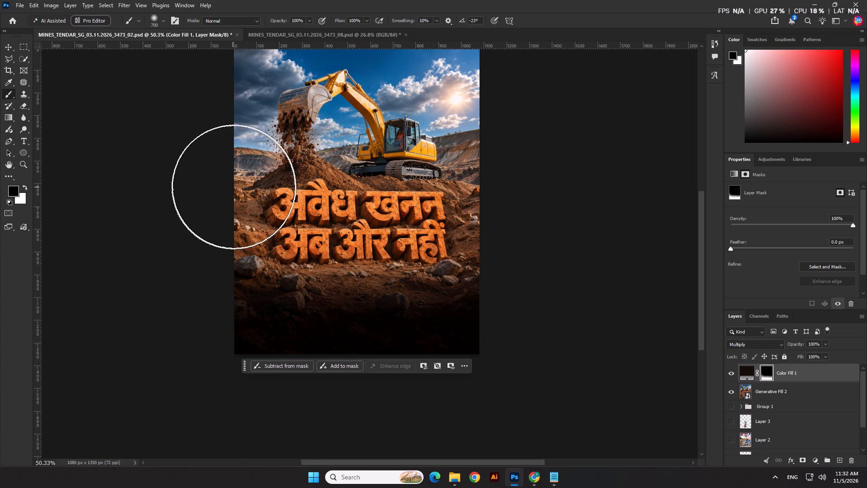
pyautogui.click(8, 45)
pyautogui.click(157, 147)
# Draw a rectangle shape of about 915 by 209 px in the dark area below the lettering.
pyautogui.click(29, 154)
pyautogui.rightClick(29, 154)
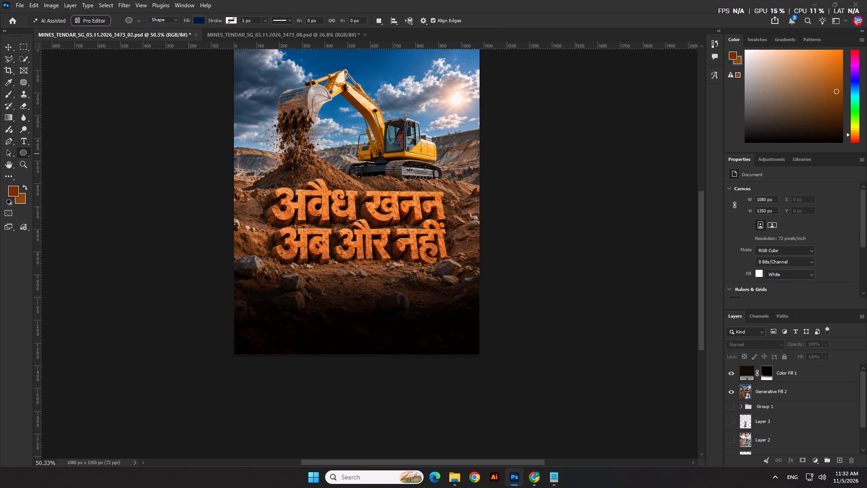
pyautogui.click(60, 153)
pyautogui.scroll(3, 303, 244)
pyautogui.moveTo(236, 296); pyautogui.dragTo(508, 354)
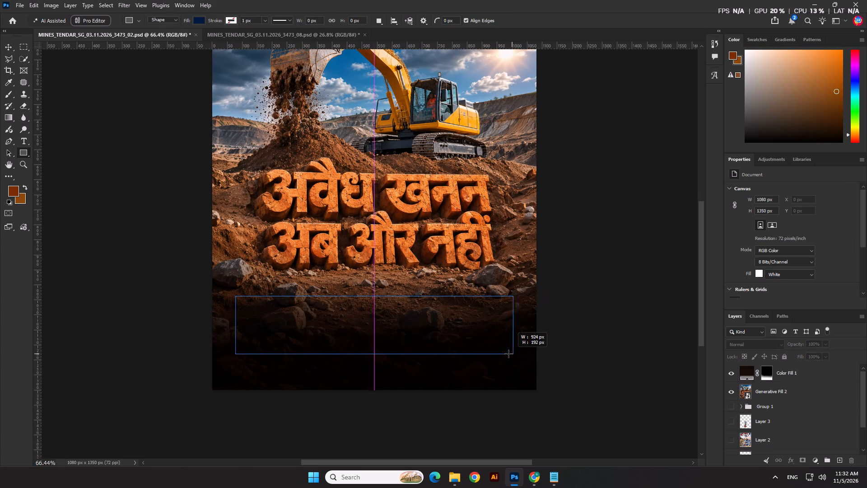
pyautogui.moveTo(508, 354); pyautogui.dragTo(510, 359)
pyautogui.scroll(-1, 759, 256)
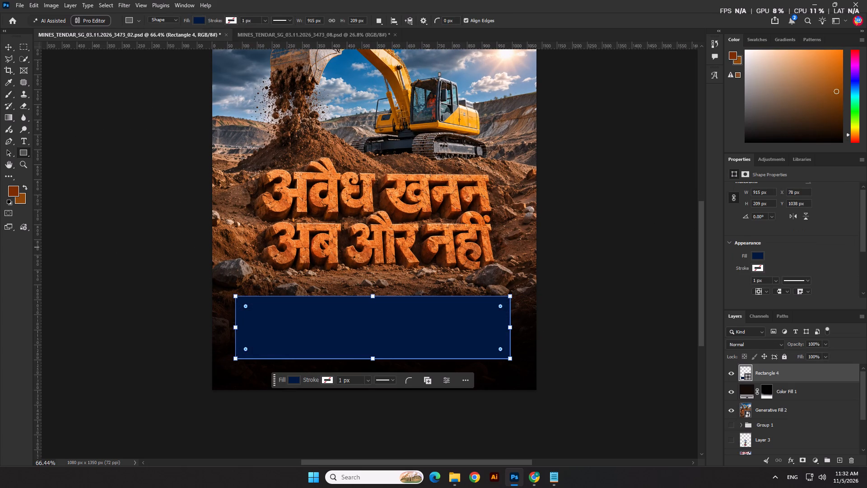
# Change the rectangle's fill color to white (ffffff).
pyautogui.click(760, 253)
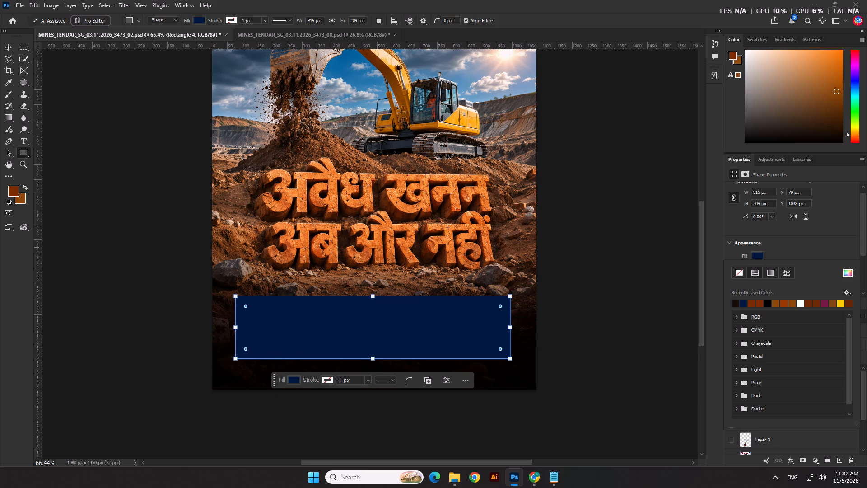
pyautogui.click(850, 272)
pyautogui.moveTo(634, 333); pyautogui.dragTo(611, 337)
pyautogui.moveTo(640, 324); pyautogui.dragTo(607, 305)
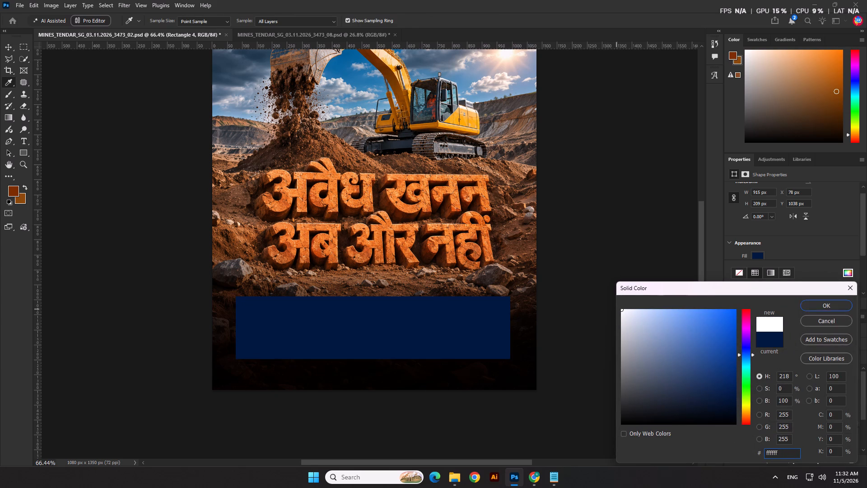
pyautogui.click(823, 305)
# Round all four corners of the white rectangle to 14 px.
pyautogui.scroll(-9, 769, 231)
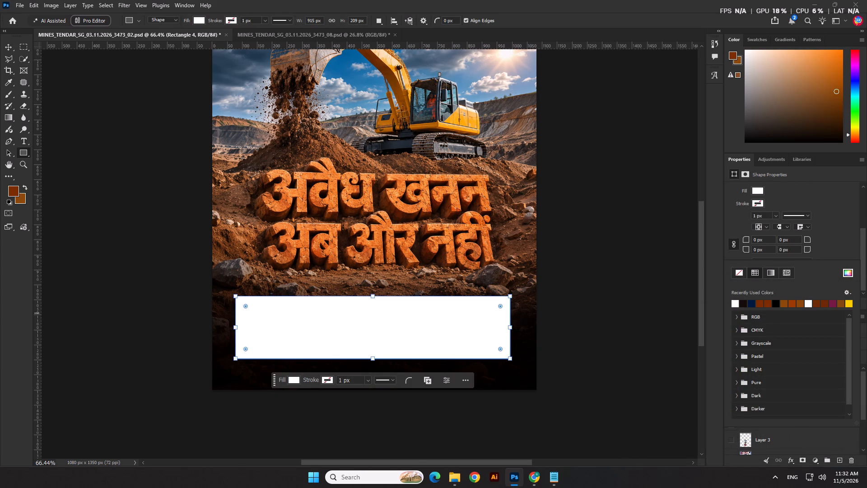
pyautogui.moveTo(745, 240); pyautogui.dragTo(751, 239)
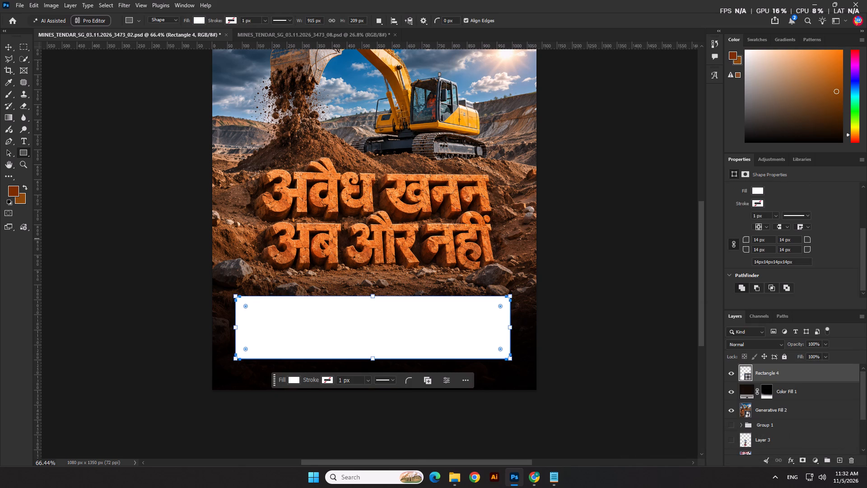
# Center the white rectangle horizontally on the canvas.
pyautogui.click(6, 44)
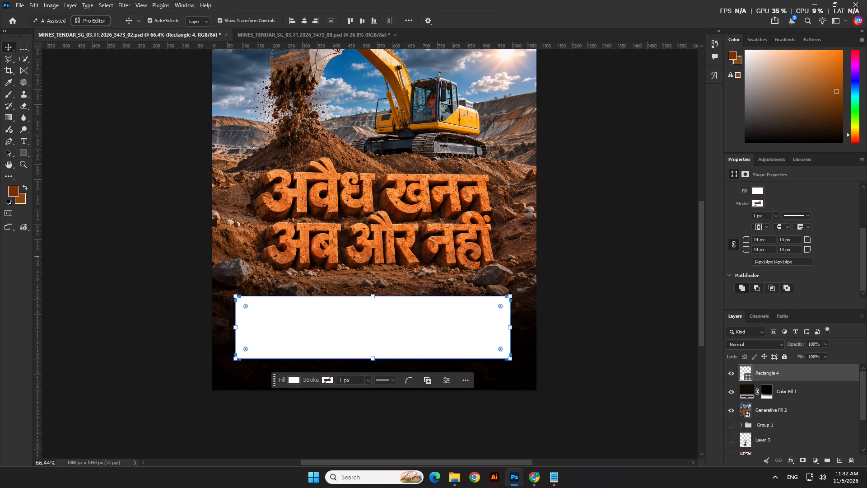
pyautogui.click(654, 257)
pyautogui.click(426, 347)
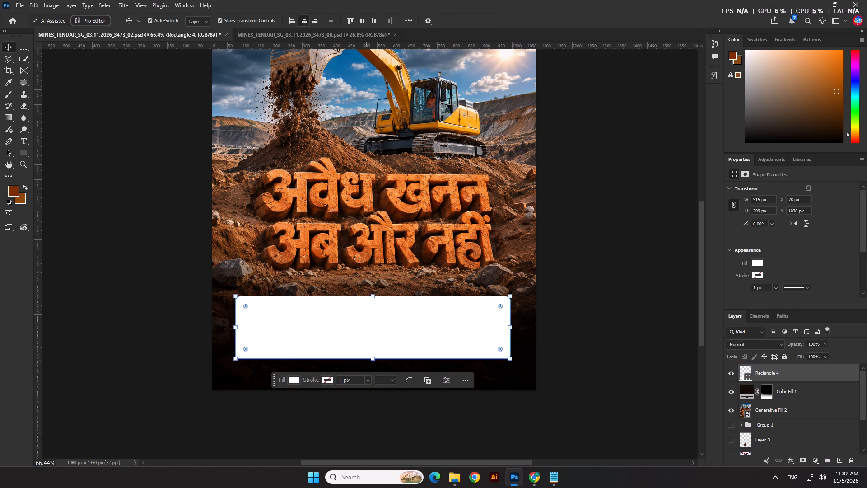
pyautogui.click(305, 19)
pyautogui.click(604, 232)
pyautogui.click(448, 330)
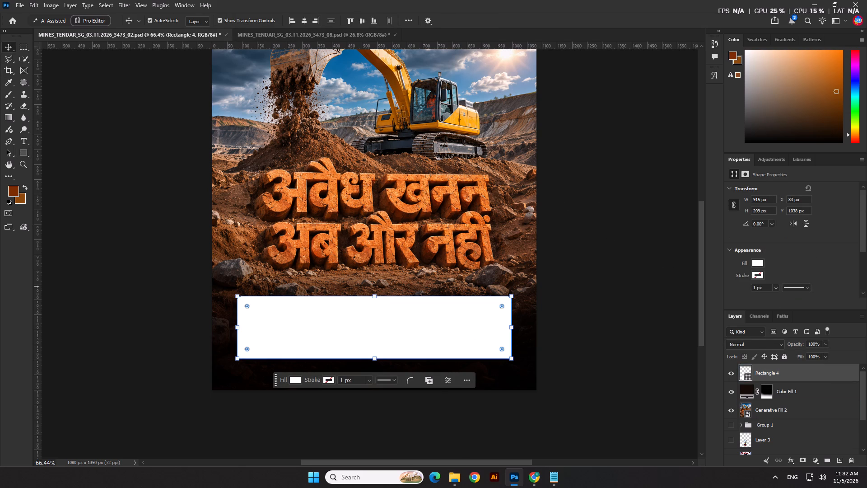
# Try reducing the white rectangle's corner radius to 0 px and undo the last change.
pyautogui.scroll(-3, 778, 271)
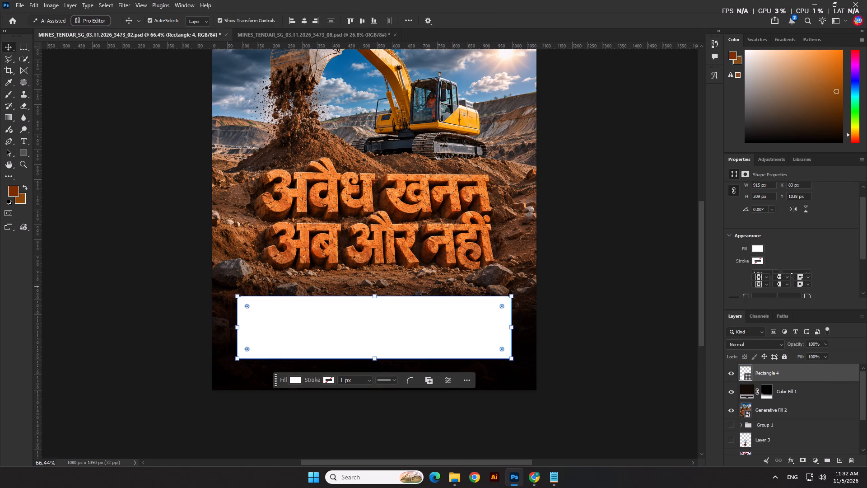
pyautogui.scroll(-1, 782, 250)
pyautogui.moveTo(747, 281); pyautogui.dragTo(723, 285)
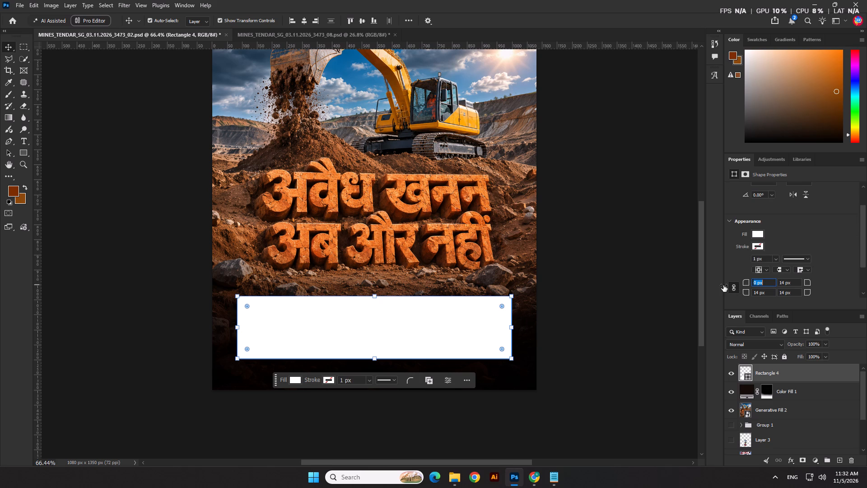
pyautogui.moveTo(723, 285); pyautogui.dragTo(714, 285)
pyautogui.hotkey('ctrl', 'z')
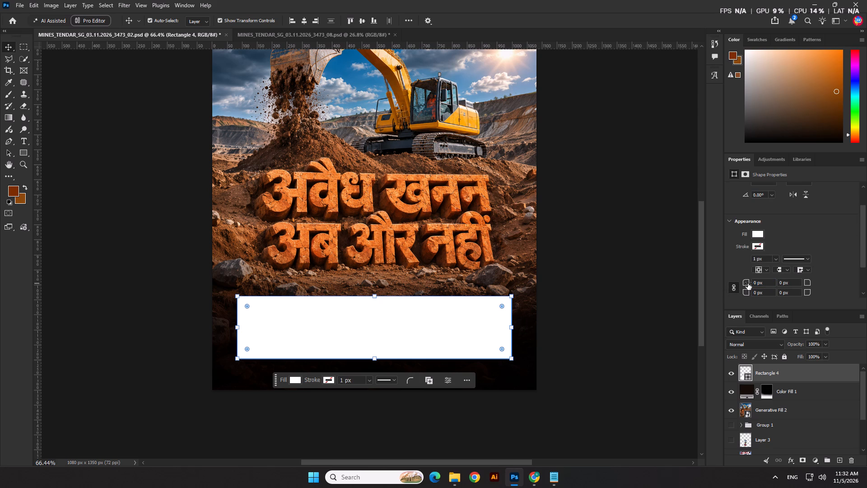
# Set the corner radius of the white rectangle to 20 px on all four corners.
pyautogui.moveTo(764, 282); pyautogui.dragTo(724, 282)
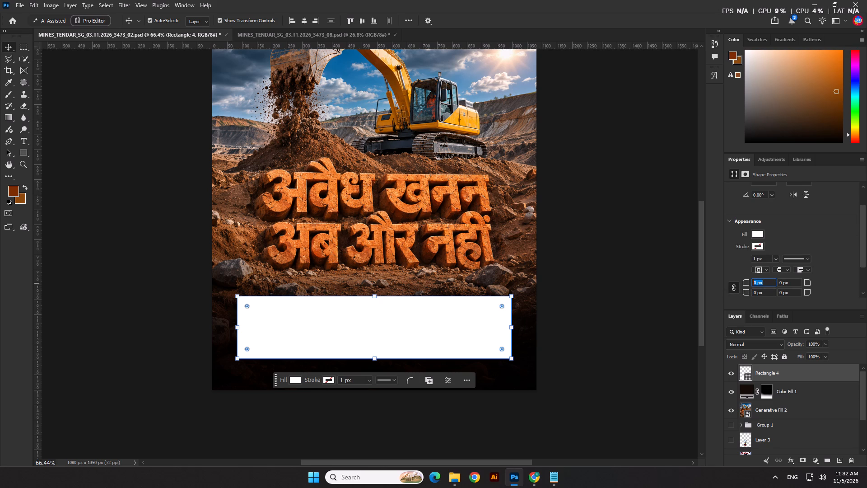
pyautogui.write('20')
pyautogui.press('Return')
pyautogui.scroll(-2, 776, 238)
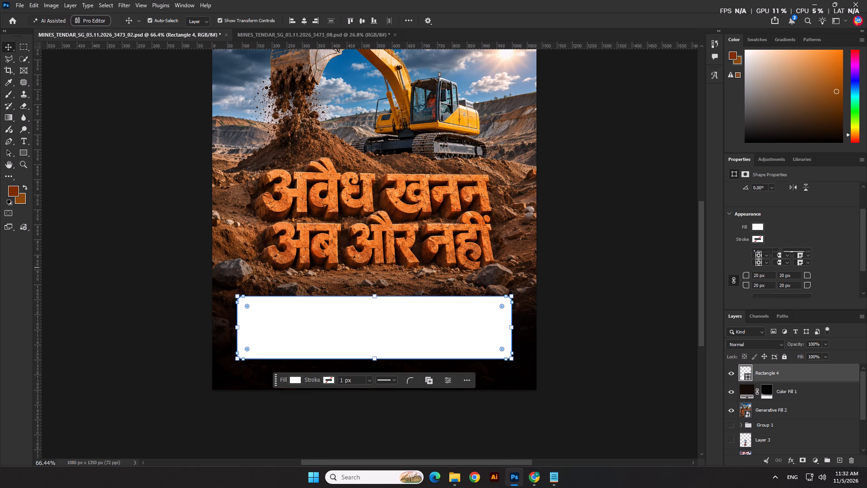
pyautogui.scroll(-2, 776, 238)
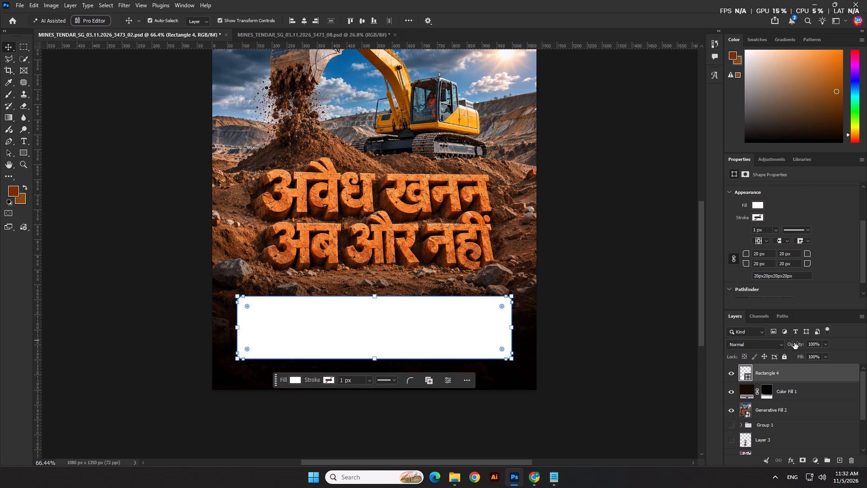
# Reduce the white rounded rectangle's layer opacity to 52%.
pyautogui.moveTo(794, 343); pyautogui.dragTo(777, 343)
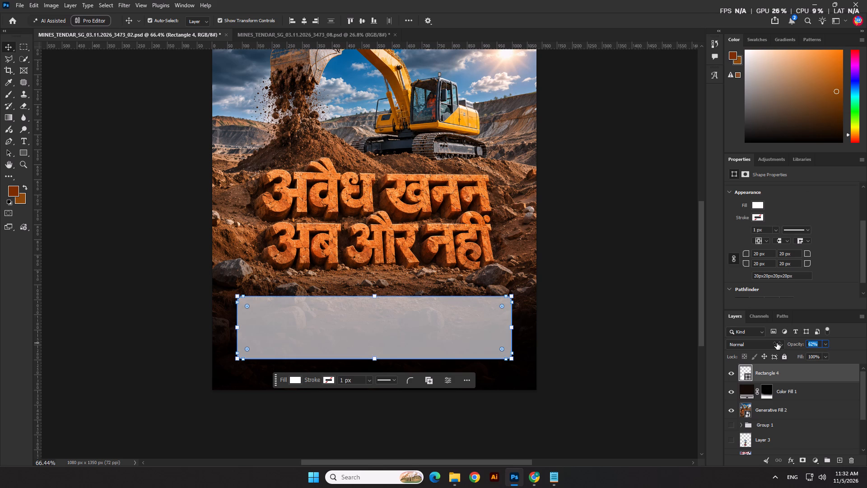
pyautogui.moveTo(777, 343); pyautogui.dragTo(772, 342)
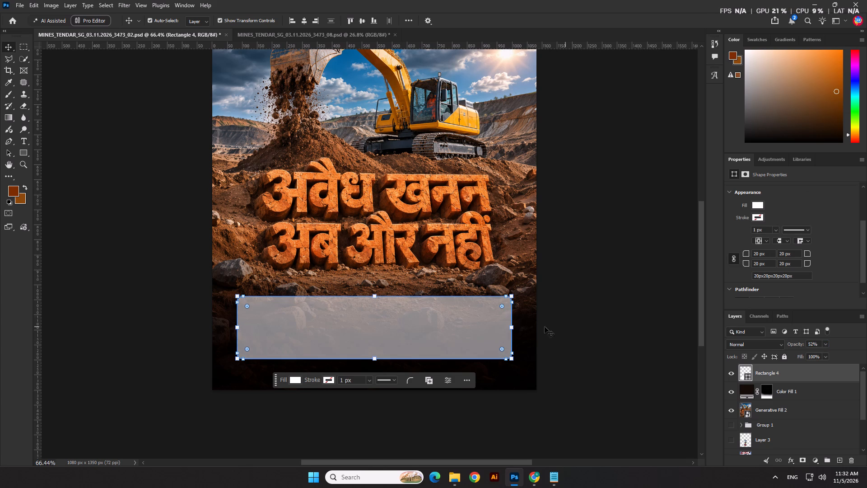
# Shorten the white rounded rectangle from its lower edge to about 85% of its height, keeping the full width.
pyautogui.keyDown('shift'); pyautogui.moveTo(374, 360); pyautogui.dragTo(376, 351); pyautogui.keyUp('shift')
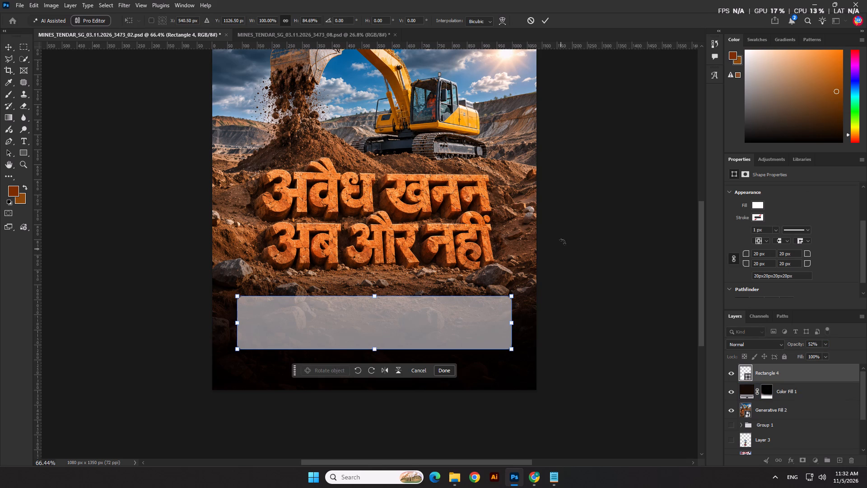
pyautogui.press('Return')
pyautogui.click(105, 160)
# Scale the Generative Fill 2 excavator image up proportionally from its upper edge to about 100.67%, then deselect it.
pyautogui.scroll(-5, 413, 371)
pyautogui.scroll(1, 430, 300)
pyautogui.scroll(-2, 430, 296)
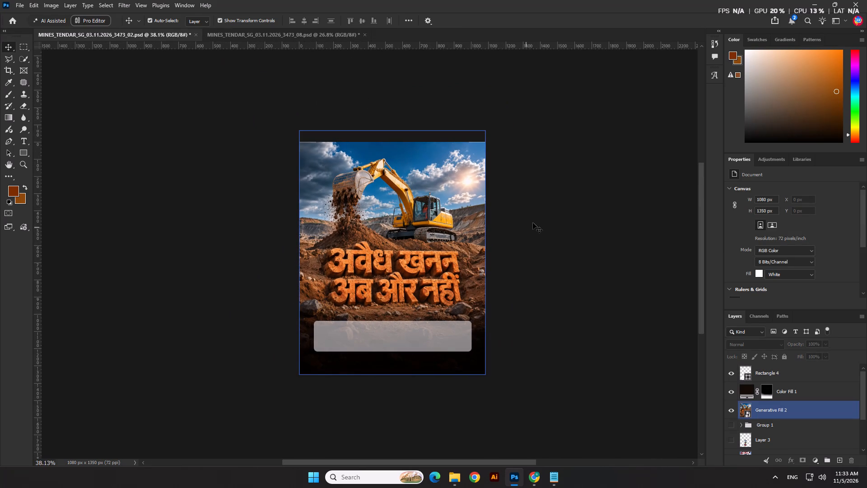
pyautogui.click(533, 222)
pyautogui.scroll(1, 314, 154)
pyautogui.click(314, 152)
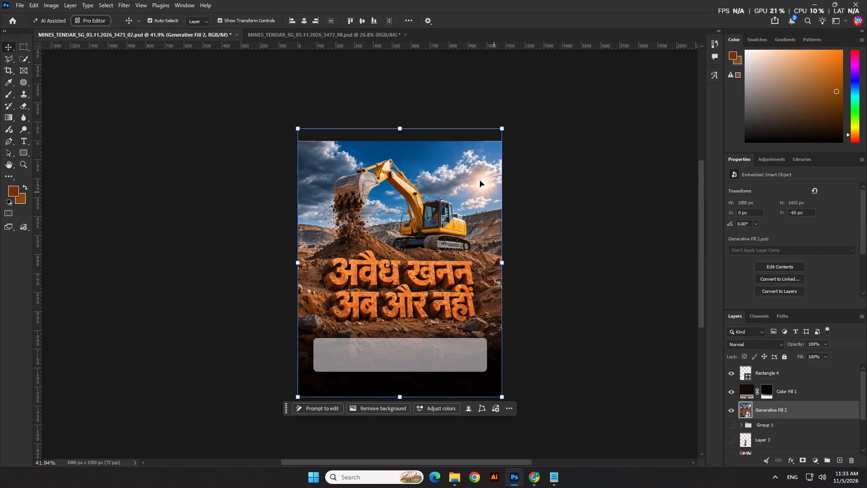
pyautogui.click(396, 127)
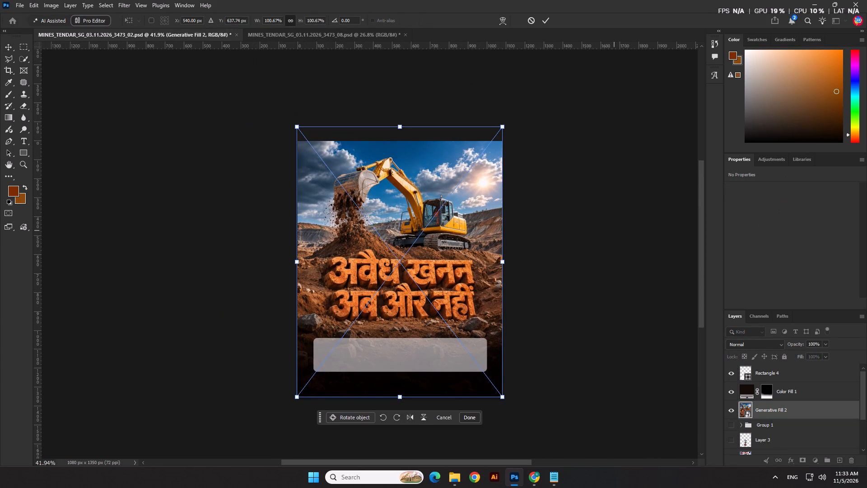
pyautogui.press('Return')
pyautogui.click(616, 255)
pyautogui.click(574, 322)
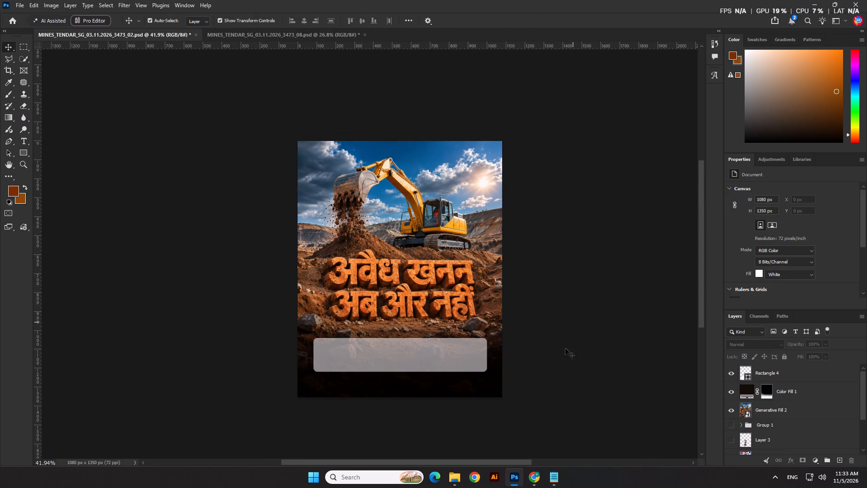
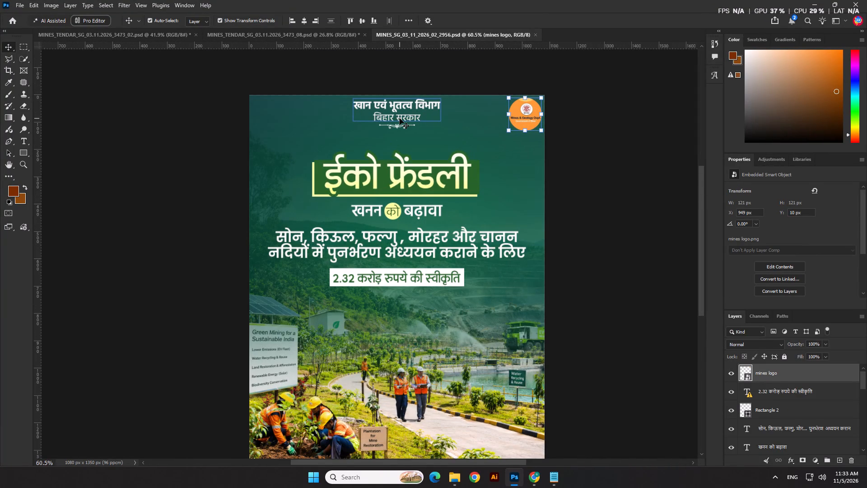
# Group the department heading, the ornament beneath it and the mines logo in MINES_SG_03_11_2026_02_2956.psd.
pyautogui.scroll(6, 401, 127)
pyautogui.keyDown('shift'); pyautogui.click(401, 127); pyautogui.keyUp('shift')
pyautogui.scroll(-5, 439, 164)
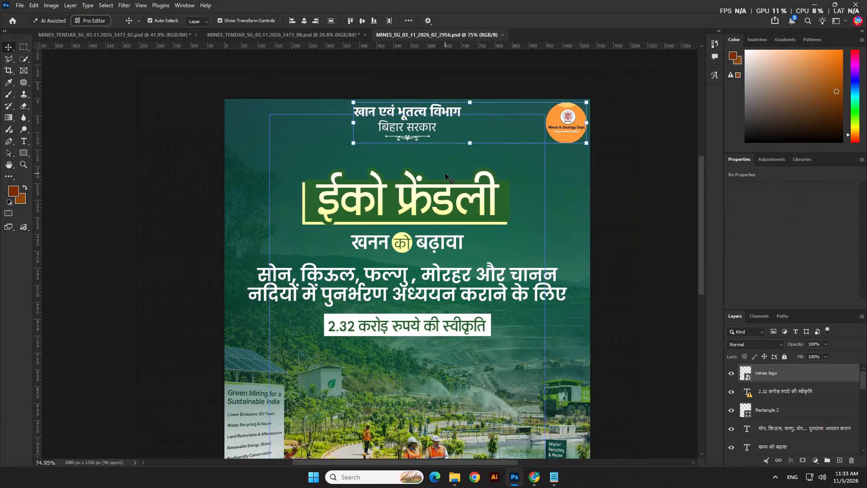
pyautogui.scroll(-2, 445, 174)
pyautogui.hotkey('ctrl', 'g')
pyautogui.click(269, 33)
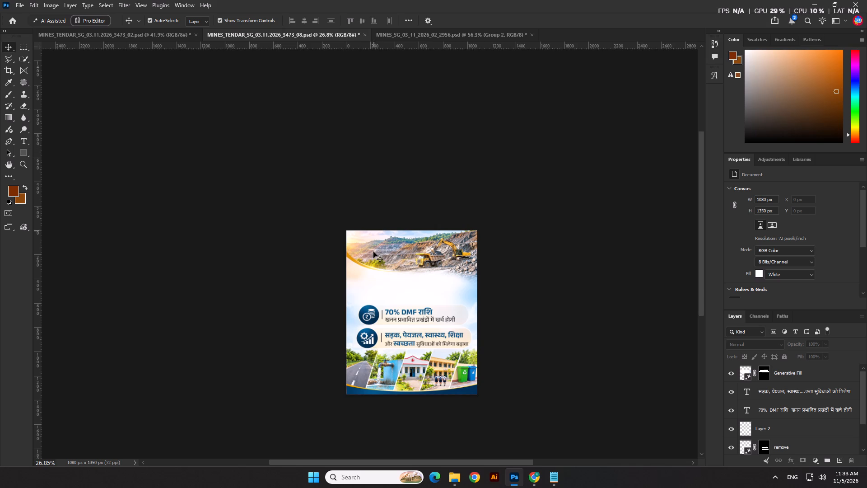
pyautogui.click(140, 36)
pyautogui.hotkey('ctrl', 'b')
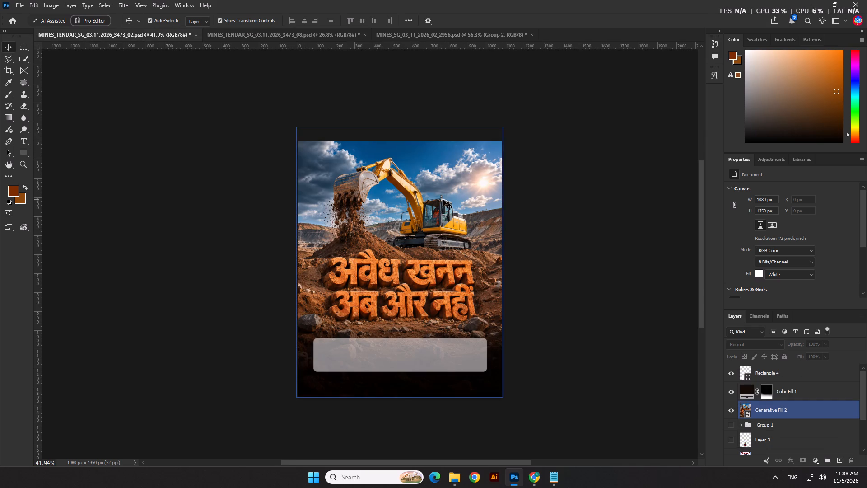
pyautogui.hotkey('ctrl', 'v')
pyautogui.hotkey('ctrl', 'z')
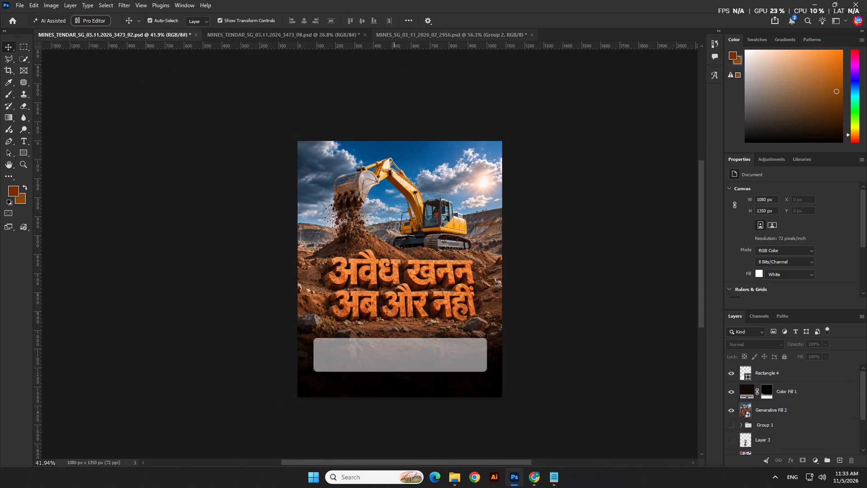
# Copy the header group from MINES_SG_03_11_2026_02_2956.psd and return to MINES_TENDAR_SG_03.11.2026_3473_02.psd.
pyautogui.click(408, 38)
pyautogui.hotkey('ctrl', 'c')
pyautogui.hotkey('ctrl', 'c')
pyautogui.click(178, 33)
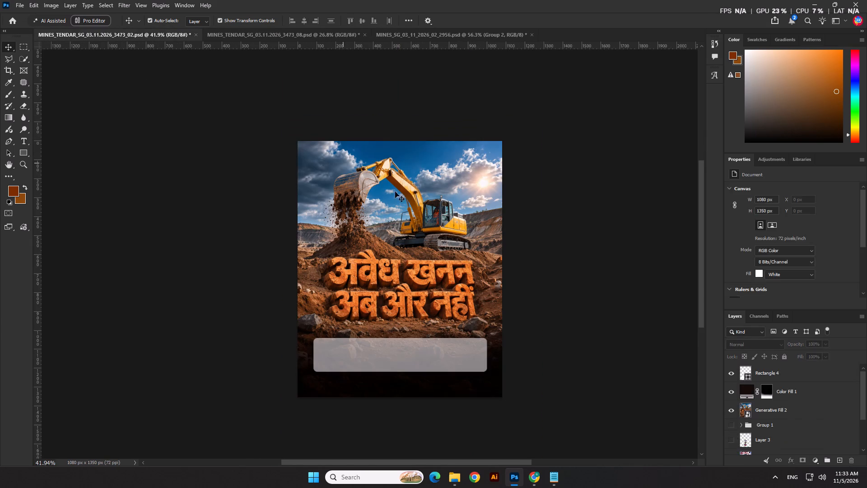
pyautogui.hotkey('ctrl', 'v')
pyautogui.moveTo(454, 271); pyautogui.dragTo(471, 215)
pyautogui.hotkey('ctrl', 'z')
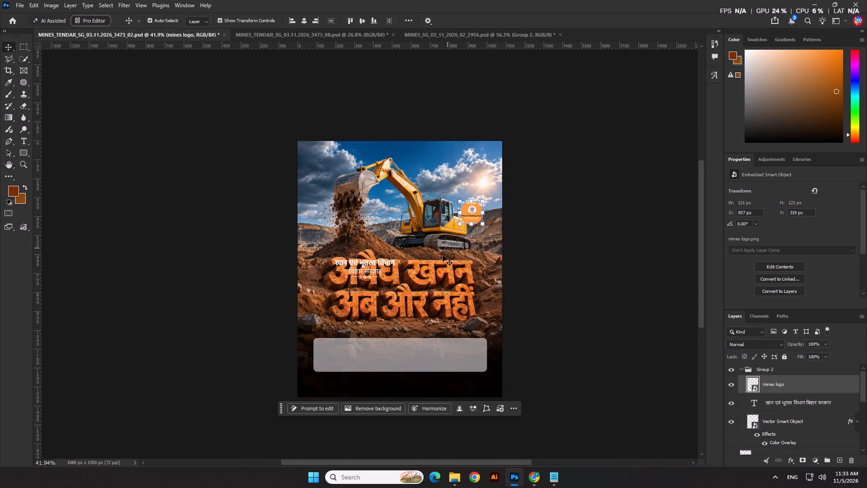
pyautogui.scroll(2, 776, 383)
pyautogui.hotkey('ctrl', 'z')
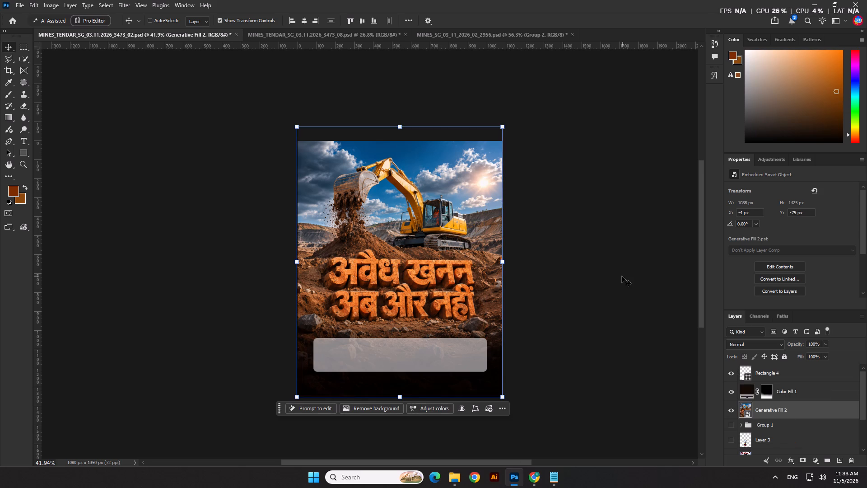
# Paste the copied header group into the excavator poster above all other layers.
pyautogui.click(595, 306)
pyautogui.hotkey('ctrl', 'v')
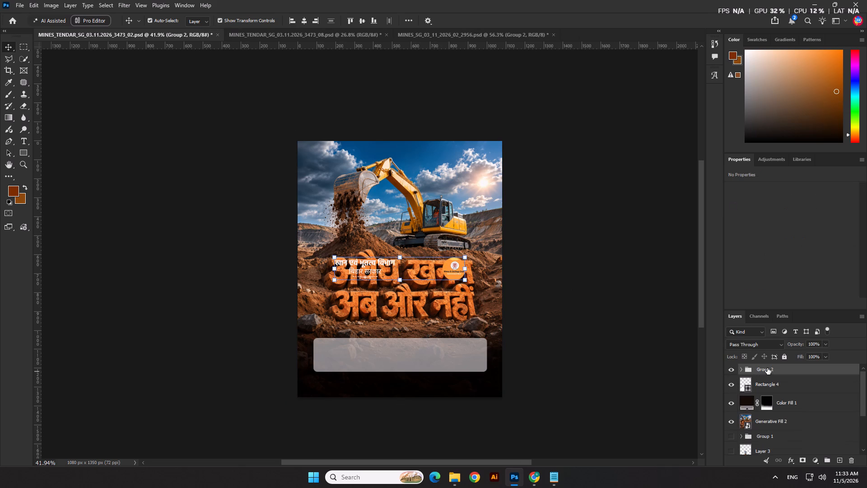
# Move the whole header group to the poster's top, with the logo slightly inset from the upper-right corner, then deselect it.
pyautogui.click(767, 368)
pyautogui.click(404, 254)
pyautogui.moveTo(448, 267); pyautogui.dragTo(458, 197)
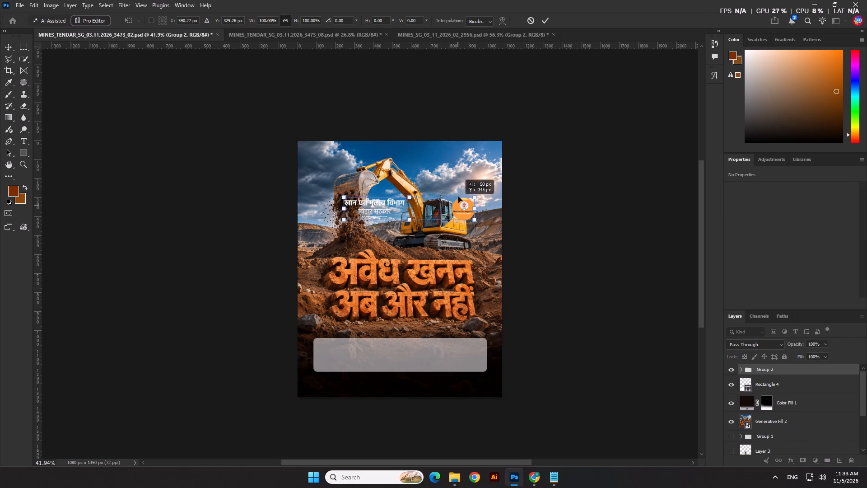
pyautogui.moveTo(458, 197); pyautogui.dragTo(482, 153)
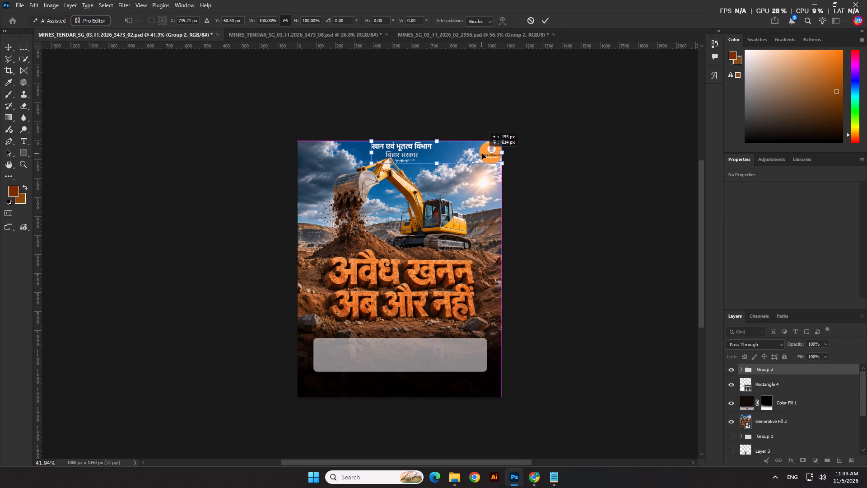
pyautogui.moveTo(482, 153); pyautogui.dragTo(483, 154)
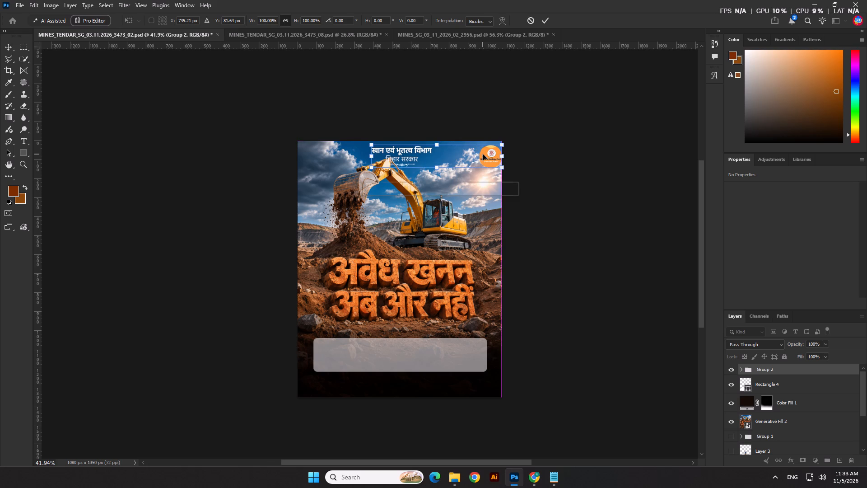
pyautogui.press('Left')
pyautogui.press('Left')
pyautogui.press('Left')
pyautogui.press('Left')
pyautogui.press('Left')
pyautogui.press('Left')
pyautogui.press('Up')
pyautogui.press('Up')
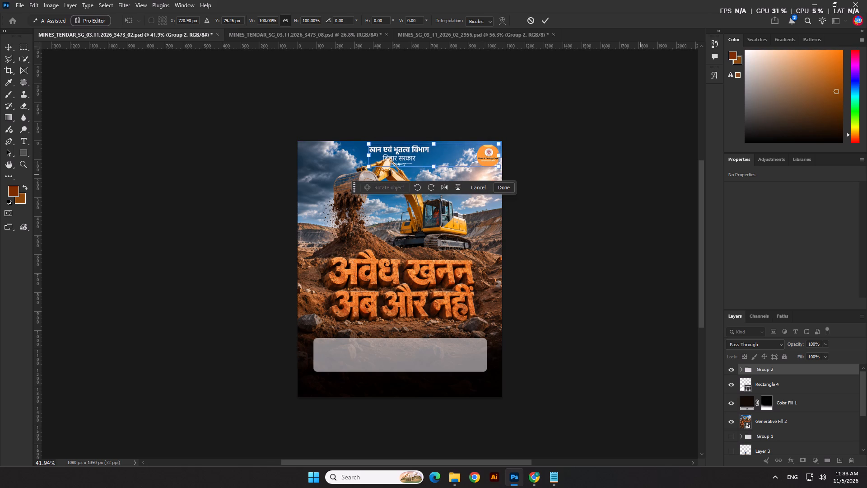
pyautogui.press('Up')
pyautogui.press('Return')
pyautogui.click(605, 197)
# Centre the department heading and the ornament beneath it horizontally on the canvas, one after the other.
pyautogui.scroll(2, 391, 172)
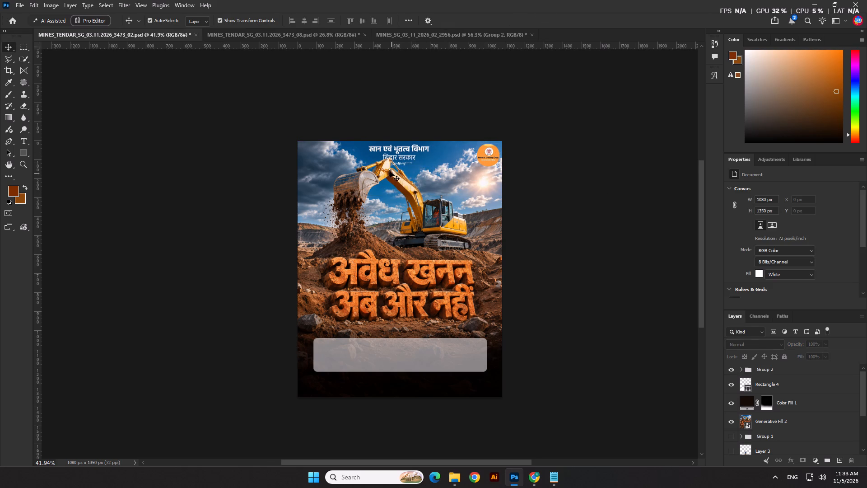
pyautogui.scroll(1, 390, 171)
pyautogui.click(399, 148)
pyautogui.click(306, 21)
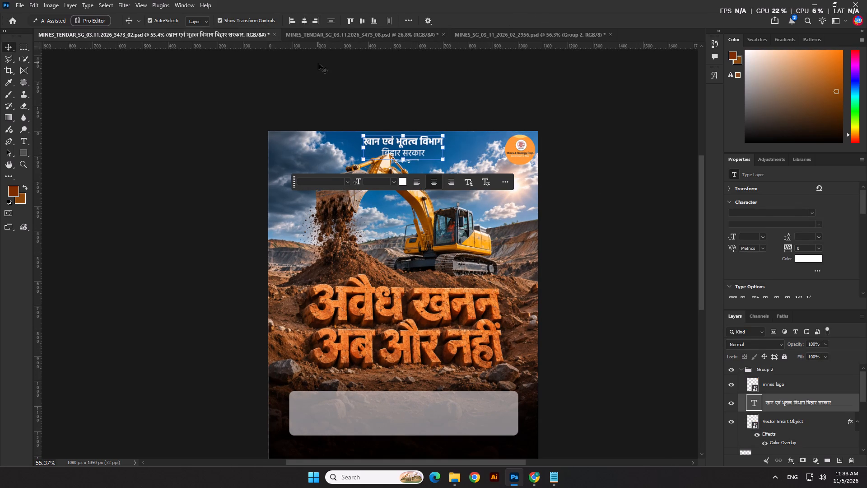
pyautogui.click(318, 63)
pyautogui.click(405, 161)
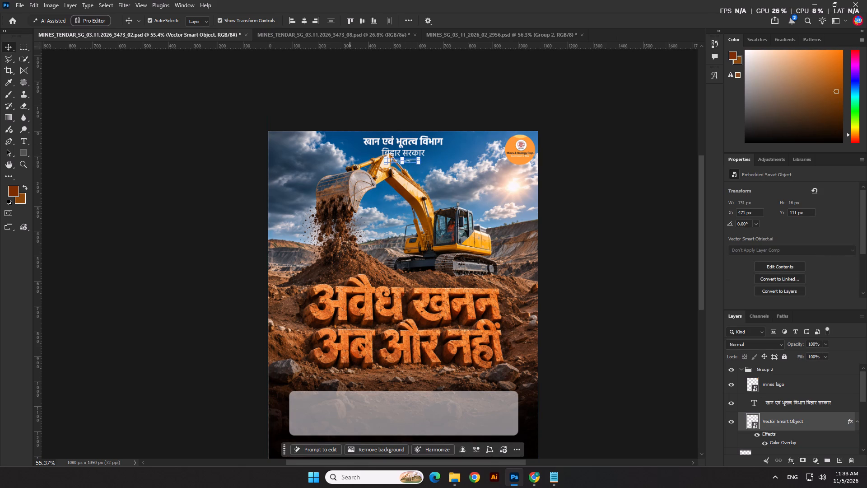
pyautogui.click(305, 23)
pyautogui.click(325, 67)
# Scale the Generative Fill 2 excavator image down proportionally from its upper edge to 1030 x 1350 px, aligning it with the canvas top.
pyautogui.click(450, 222)
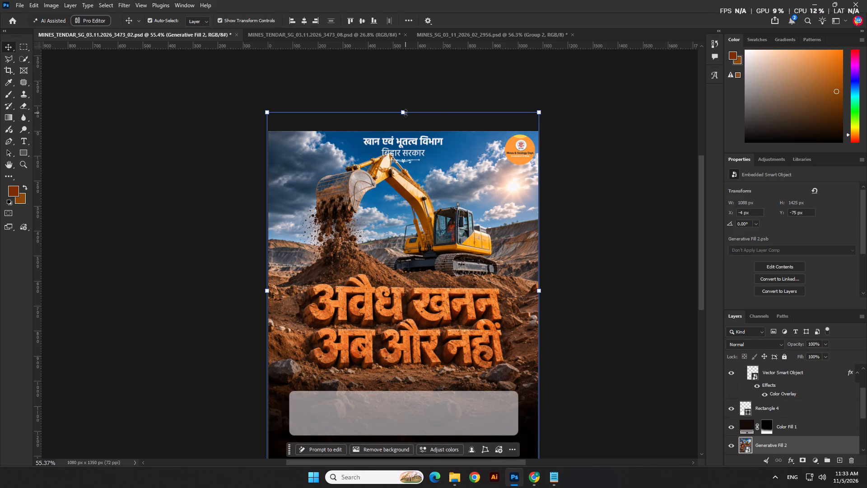
pyautogui.moveTo(406, 113); pyautogui.dragTo(403, 128)
pyautogui.scroll(-4, 414, 99)
pyautogui.press('Return')
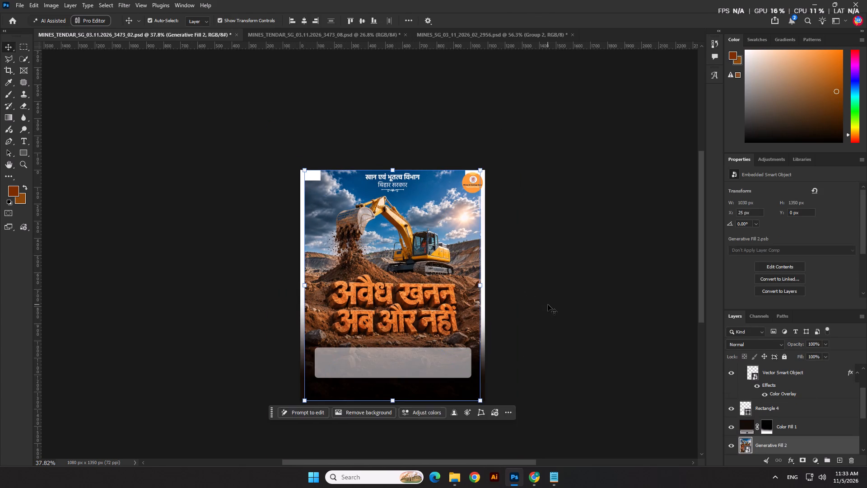
pyautogui.click(548, 305)
# Load the outline of the Generative Fill 2 image as a selection.
pyautogui.click(447, 289)
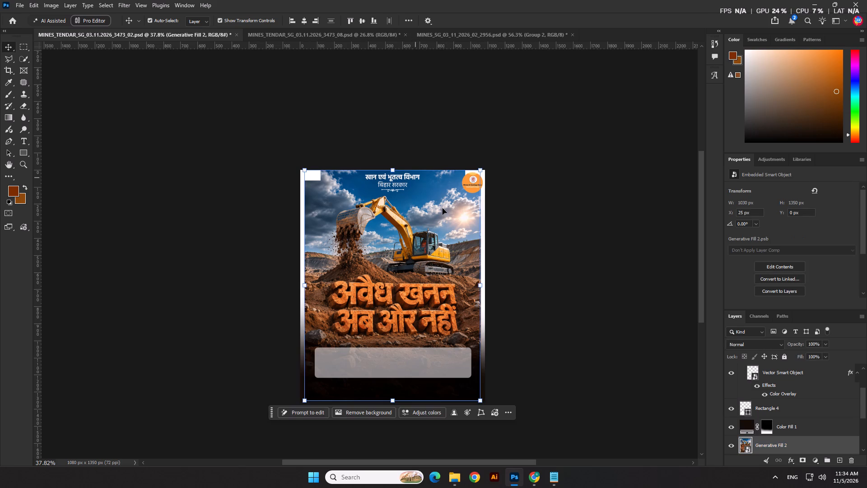
pyautogui.keyDown('ctrl'); pyautogui.click(744, 445); pyautogui.keyUp('ctrl')
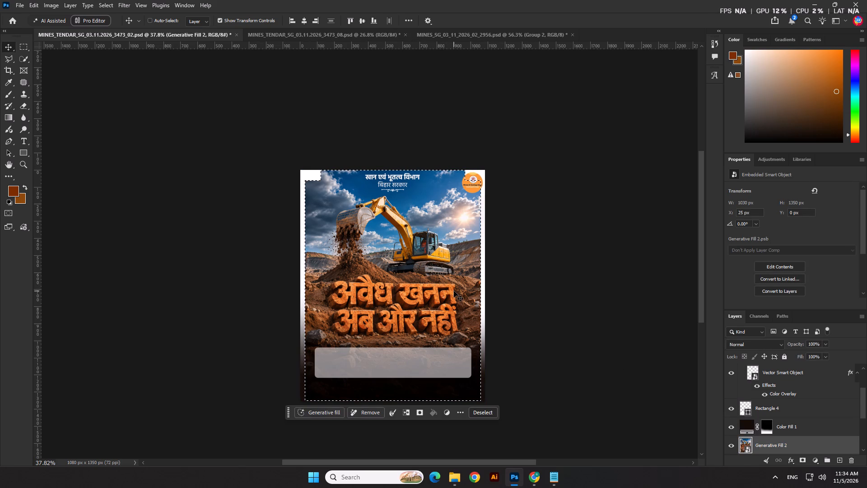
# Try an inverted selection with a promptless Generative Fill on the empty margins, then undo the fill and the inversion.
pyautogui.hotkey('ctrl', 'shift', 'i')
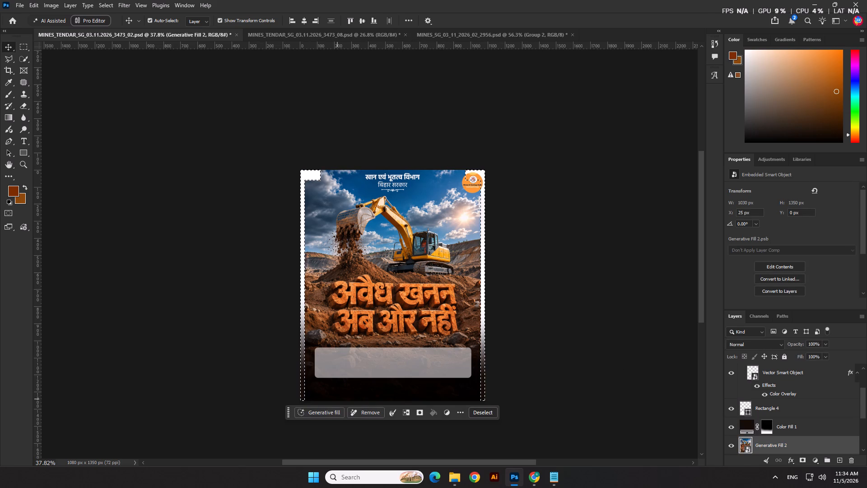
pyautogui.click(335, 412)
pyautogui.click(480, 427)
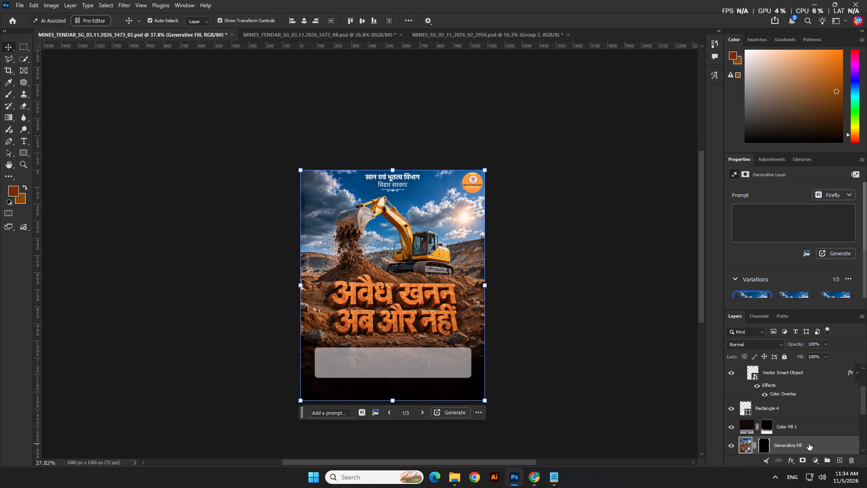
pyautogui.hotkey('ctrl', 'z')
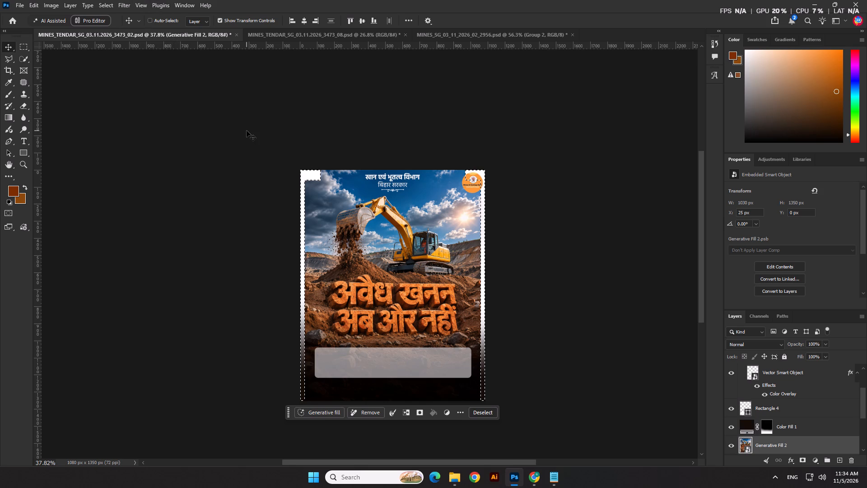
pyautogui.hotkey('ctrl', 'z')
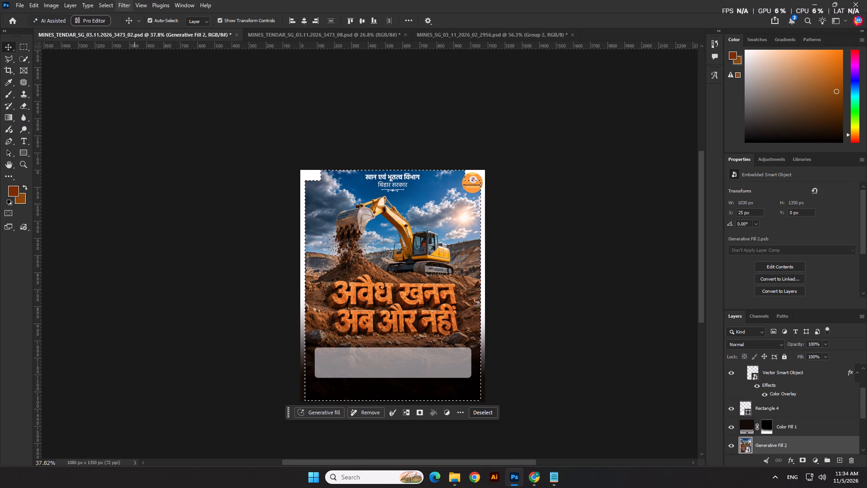
# Contract the selection around the excavator image, keeping the preset amount.
pyautogui.click(110, 3)
pyautogui.click(138, 139)
pyautogui.click(205, 167)
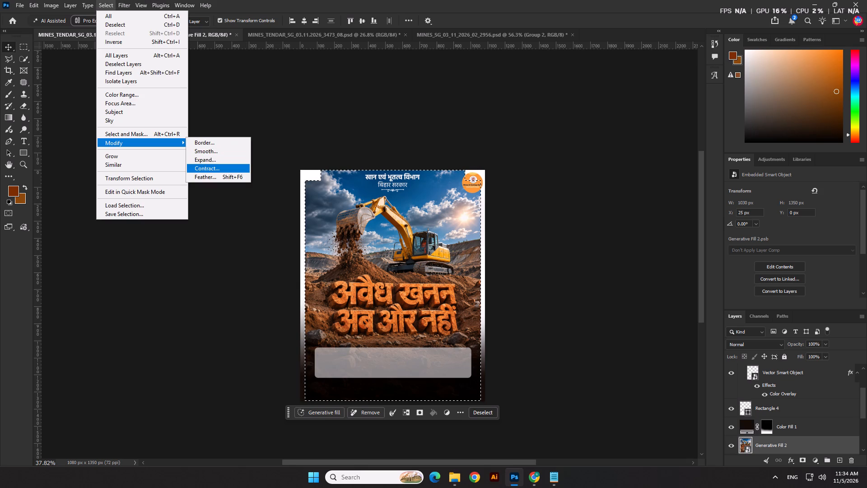
pyautogui.press('Return')
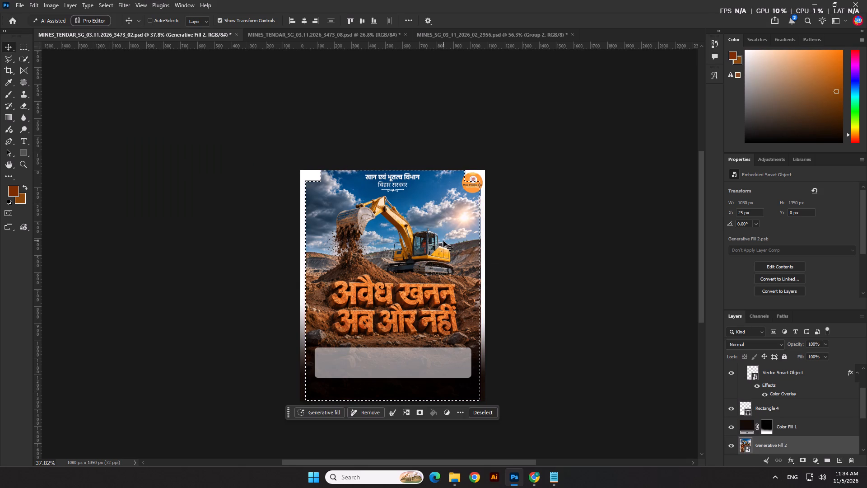
# Invert the selection and fill the empty margins around the image using Generative Fill without a prompt, then deselect.
pyautogui.hotkey('ctrl', 'shift', 'i')
pyautogui.click(329, 416)
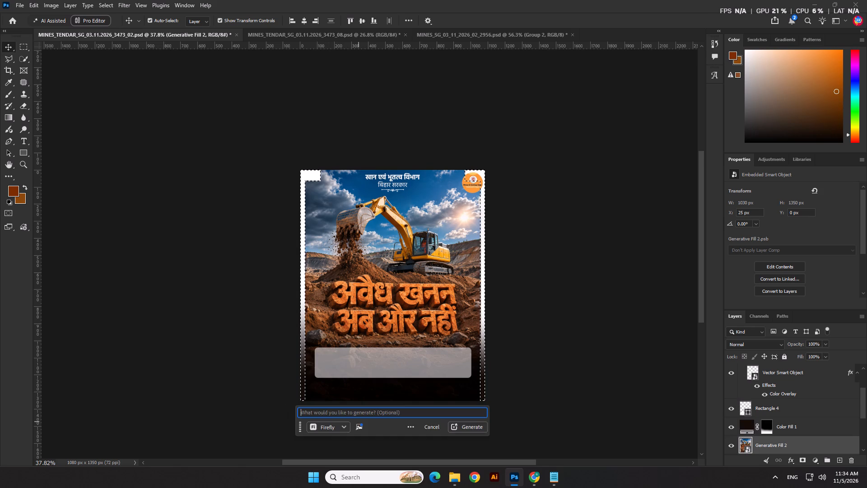
pyautogui.click(458, 422)
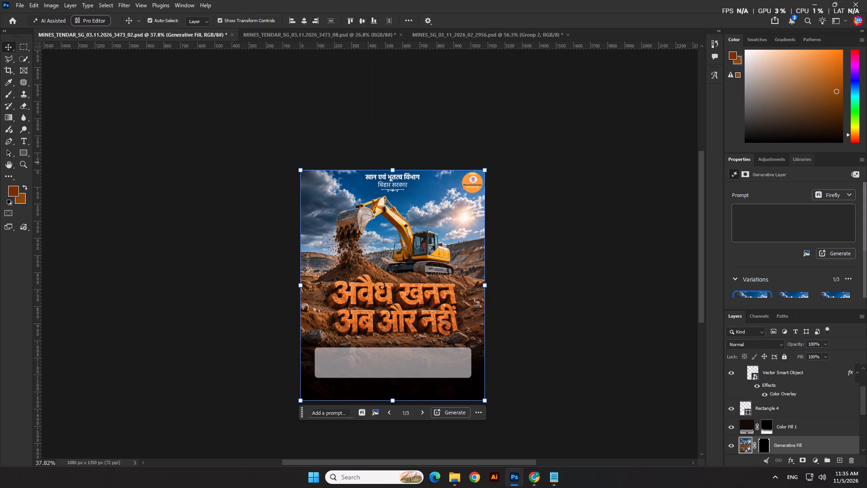
pyautogui.click(649, 258)
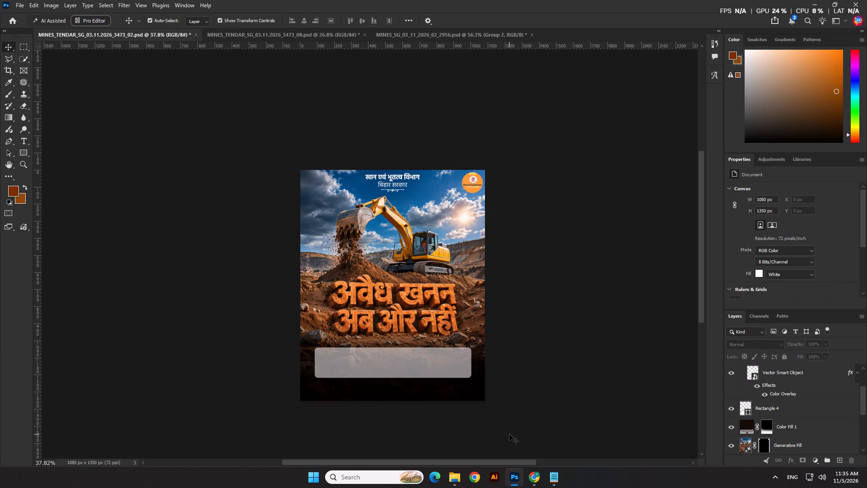
# Scale Rectangle 4, Generative Fill and Generative Fill 2 together to about 105.5%, keeping their top edge in place.
pyautogui.scroll(2, 452, 279)
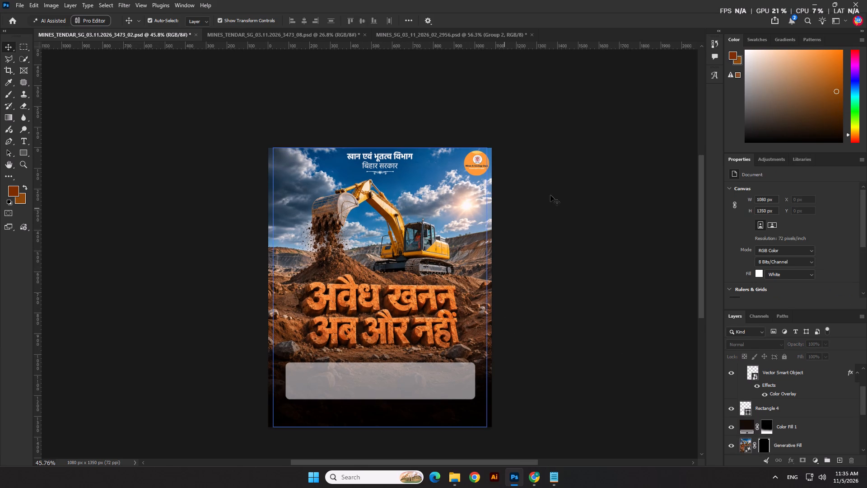
pyautogui.click(553, 195)
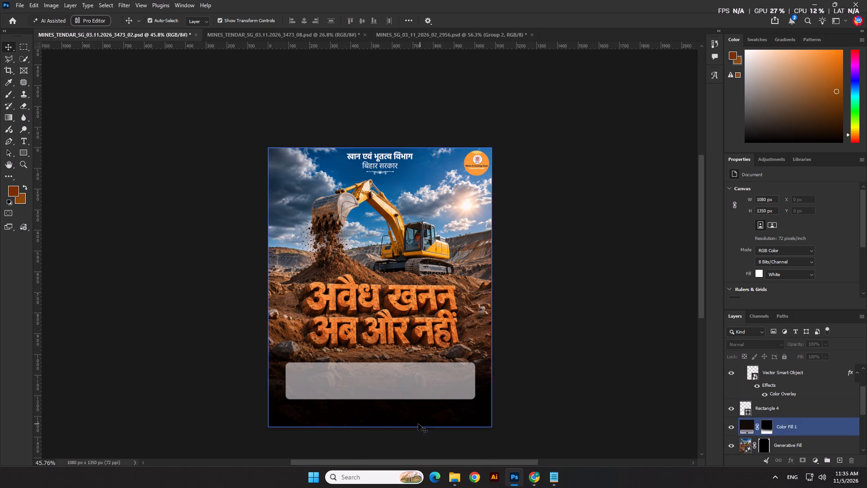
pyautogui.click(409, 389)
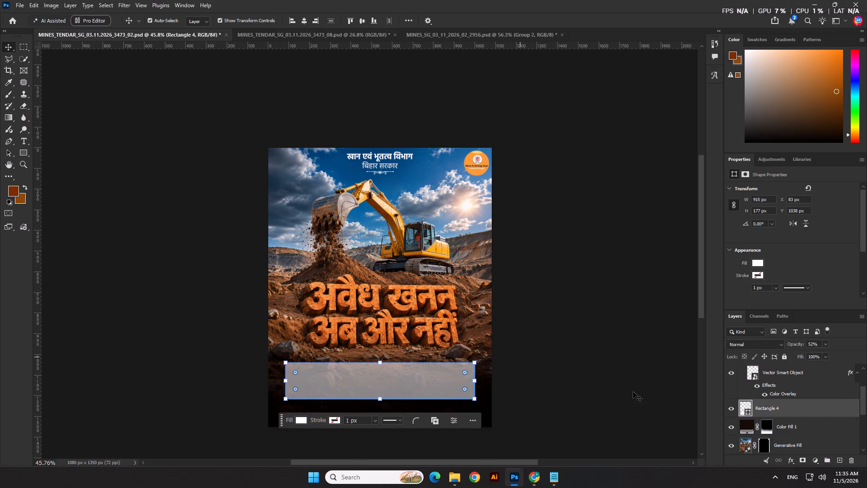
pyautogui.scroll(-3, 783, 429)
pyautogui.keyDown('ctrl'); pyautogui.click(785, 417); pyautogui.keyUp('ctrl')
pyautogui.keyDown('ctrl'); pyautogui.click(785, 427); pyautogui.keyUp('ctrl')
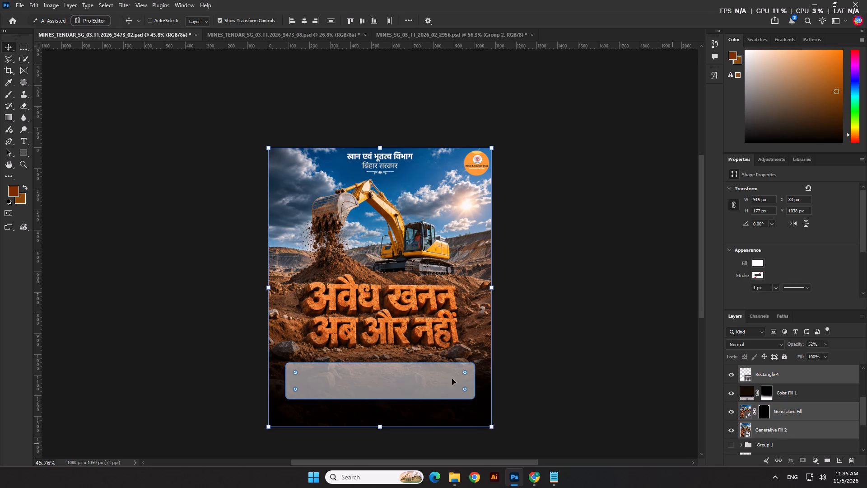
pyautogui.scroll(-2, 448, 377)
pyautogui.moveTo(392, 418); pyautogui.dragTo(391, 425)
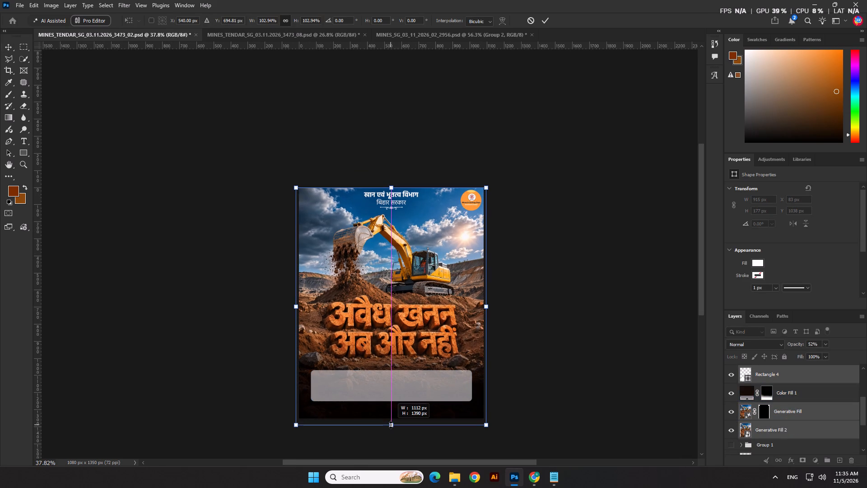
pyautogui.moveTo(391, 425); pyautogui.dragTo(388, 429)
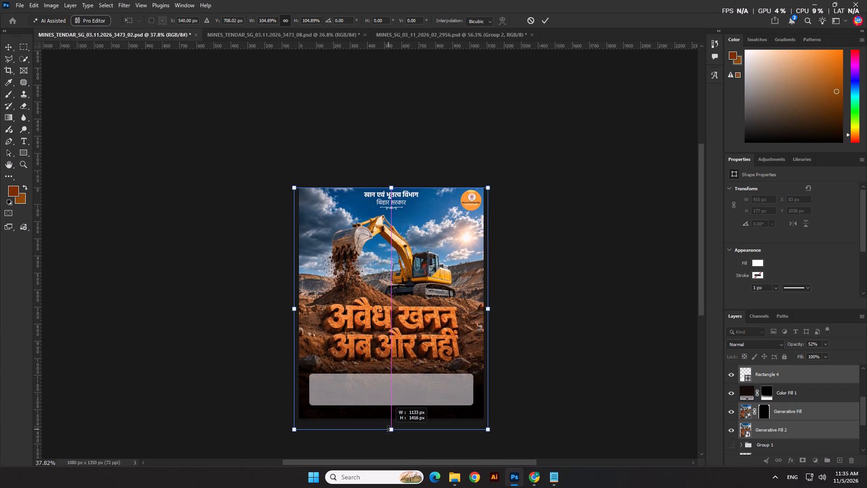
pyautogui.moveTo(388, 429); pyautogui.dragTo(388, 431)
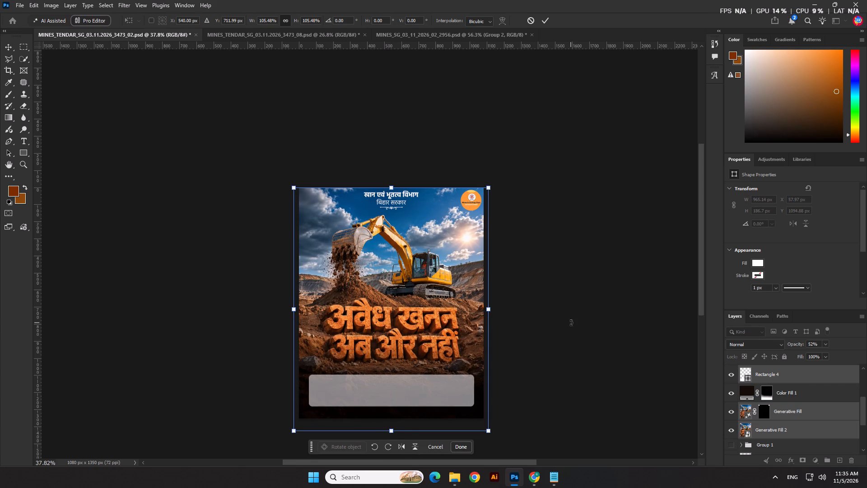
pyautogui.click(391, 432)
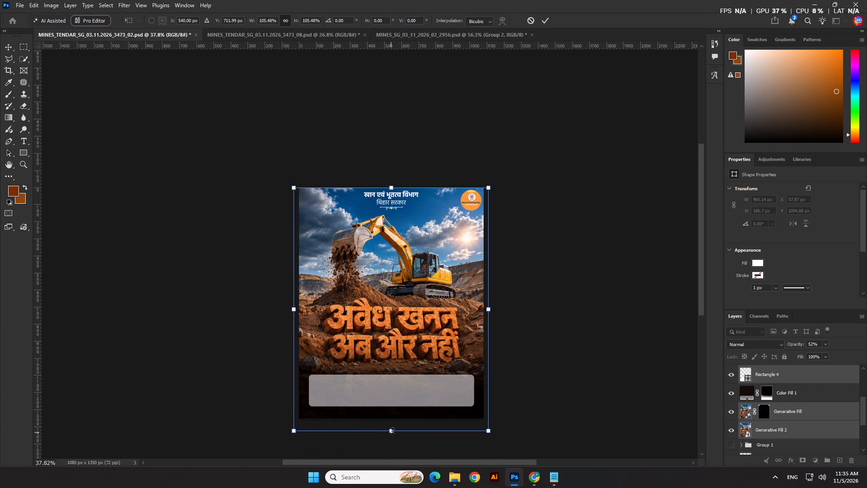
pyautogui.press('Return')
pyautogui.click(582, 283)
pyautogui.scroll(4, 452, 366)
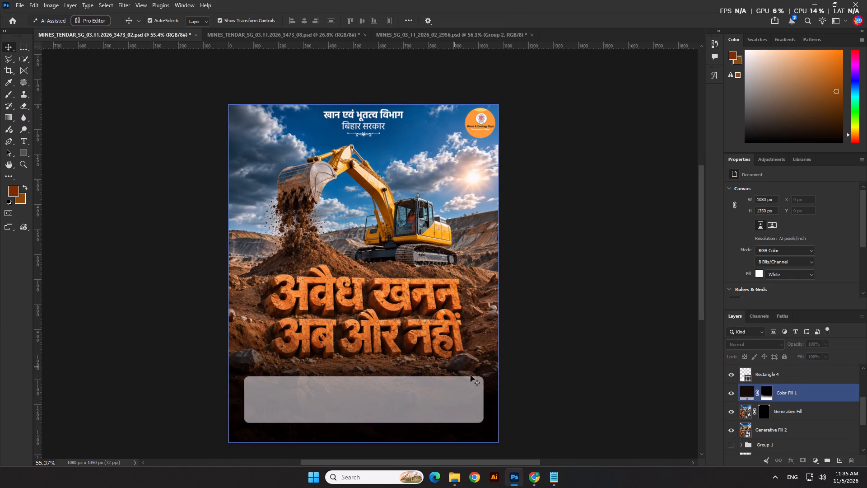
# Copy the line "सघन निगरानी" from the Notepad copy text and paste it as a new text layer on the poster's translucent panel.
pyautogui.click(548, 486)
pyautogui.click(639, 267)
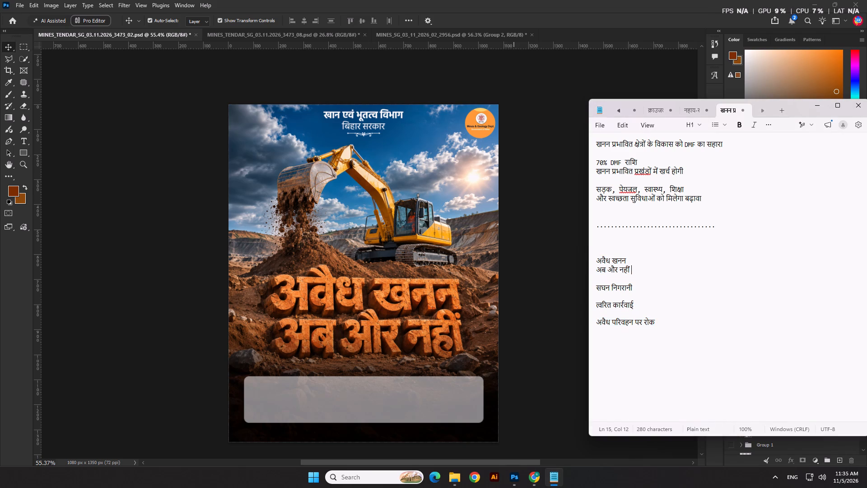
pyautogui.moveTo(635, 287); pyautogui.dragTo(586, 287)
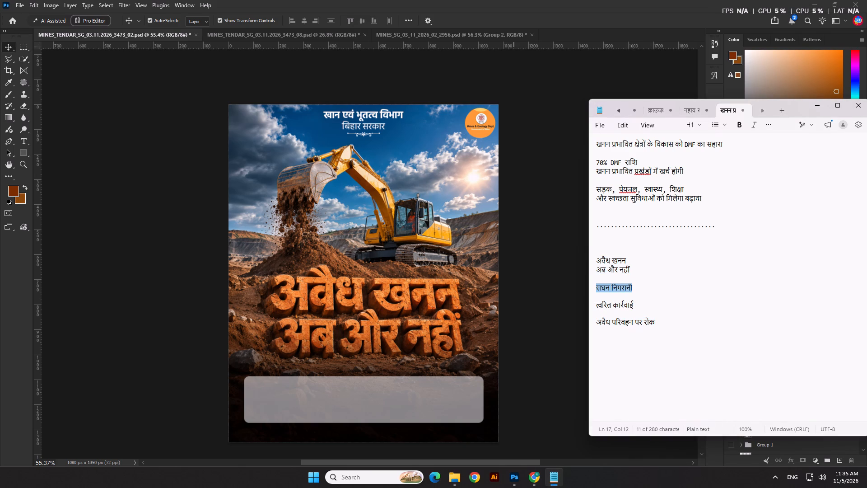
pyautogui.hotkey('ctrl', 'c')
pyautogui.hotkey('ctrl', 'c')
pyautogui.hotkey('alt', 'Tab')
pyautogui.scroll(3, 148, 347)
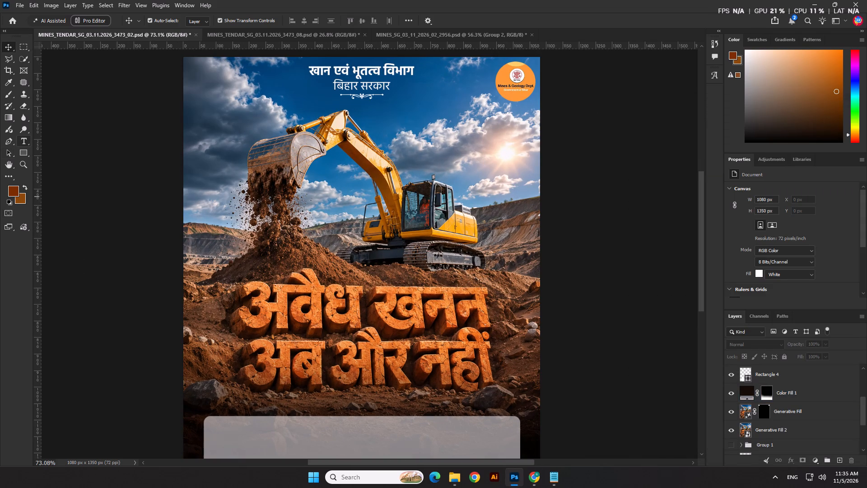
pyautogui.click(23, 140)
pyautogui.scroll(-3, 241, 297)
pyautogui.scroll(6, 241, 421)
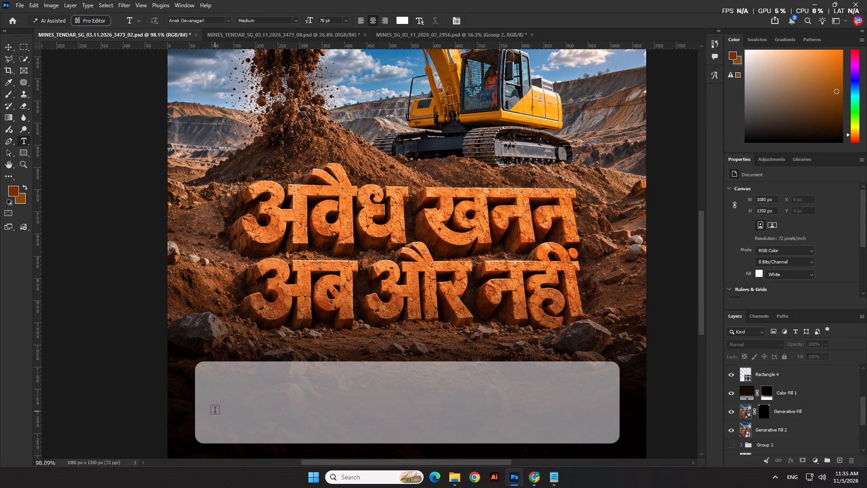
pyautogui.click(215, 411)
pyautogui.hotkey('ctrl', 'v')
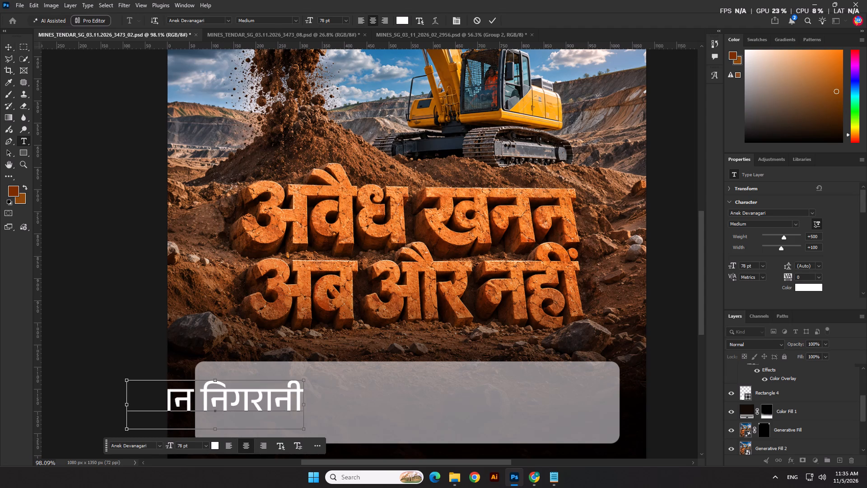
# Place the "सघन निगरानी" text at the panel's left end and scale it down to about 45.76 pt.
pyautogui.click(7, 48)
pyautogui.moveTo(211, 398); pyautogui.dragTo(296, 421)
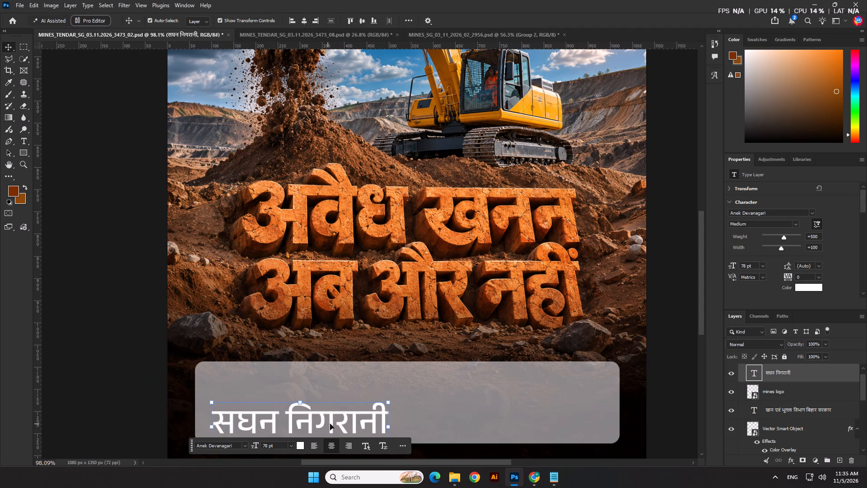
pyautogui.moveTo(390, 424); pyautogui.dragTo(317, 415)
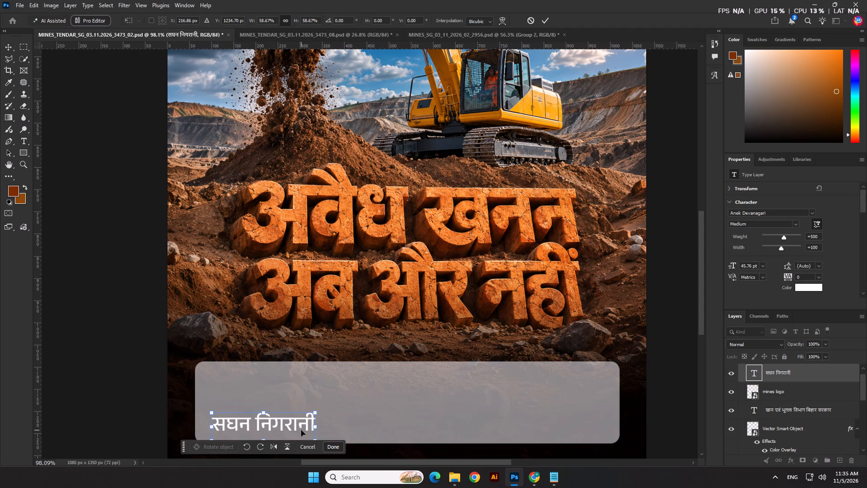
pyautogui.press('Return')
pyautogui.moveTo(289, 422); pyautogui.dragTo(284, 414)
# Duplicate the "सघन निगरानी" text twice along the same row, one copy mid-panel and one at the panel's right end.
pyautogui.keyDown('alt'); pyautogui.keyDown('shift'); pyautogui.moveTo(286, 415); pyautogui.dragTo(408, 417); pyautogui.keyUp('shift'); pyautogui.keyUp('alt')
pyautogui.keyDown('alt'); pyautogui.keyDown('shift'); pyautogui.moveTo(399, 417); pyautogui.dragTo(576, 412); pyautogui.keyUp('shift'); pyautogui.keyUp('alt')
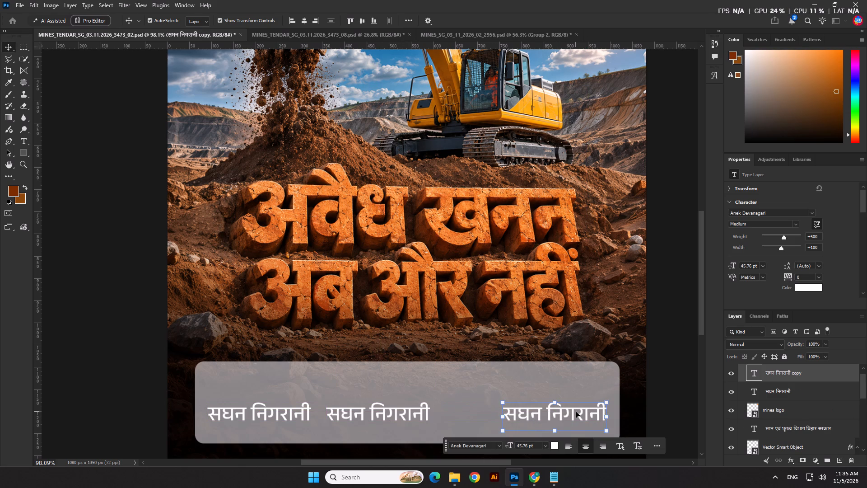
# Replace the middle copy's text with "त्वरित कार्रवाई" copied from the Notepad text.
pyautogui.hotkey('alt', 'Tab')
pyautogui.moveTo(637, 307); pyautogui.dragTo(593, 305)
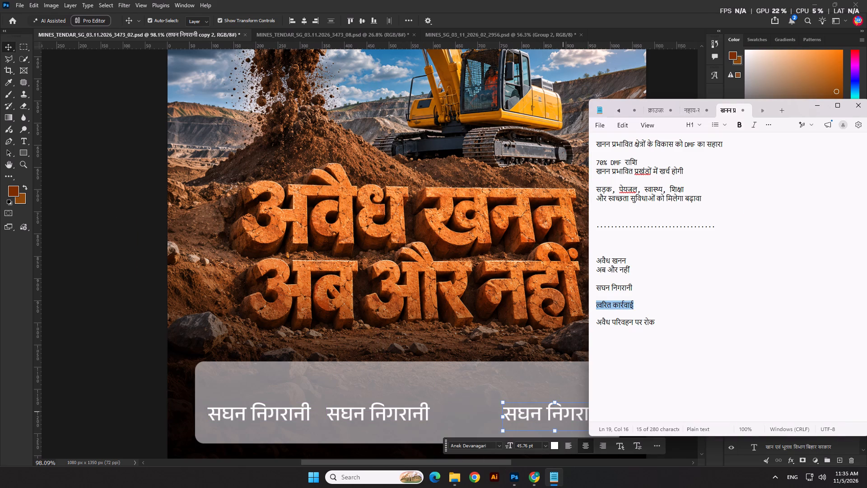
pyautogui.moveTo(593, 305); pyautogui.dragTo(594, 304)
pyautogui.hotkey('ctrl', 'c')
pyautogui.hotkey('ctrl', 'c')
pyautogui.hotkey('alt', 'Tab')
pyautogui.doubleClick(398, 413)
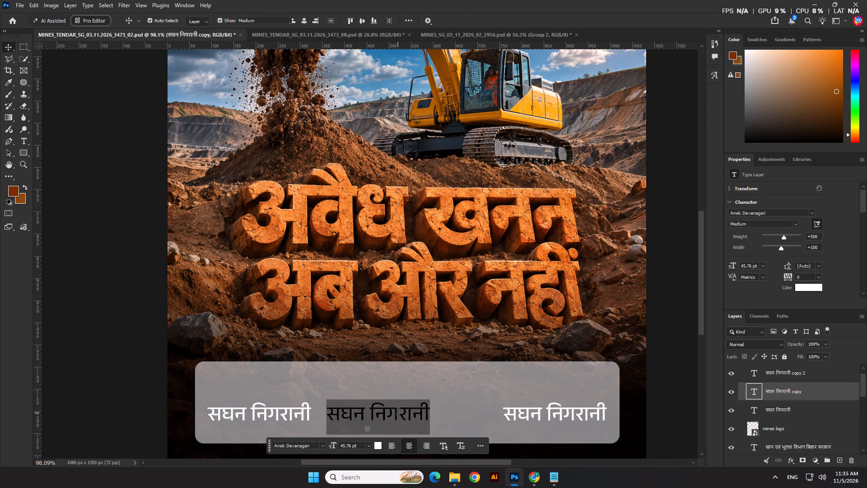
pyautogui.hotkey('ctrl', 'v')
pyautogui.click(9, 49)
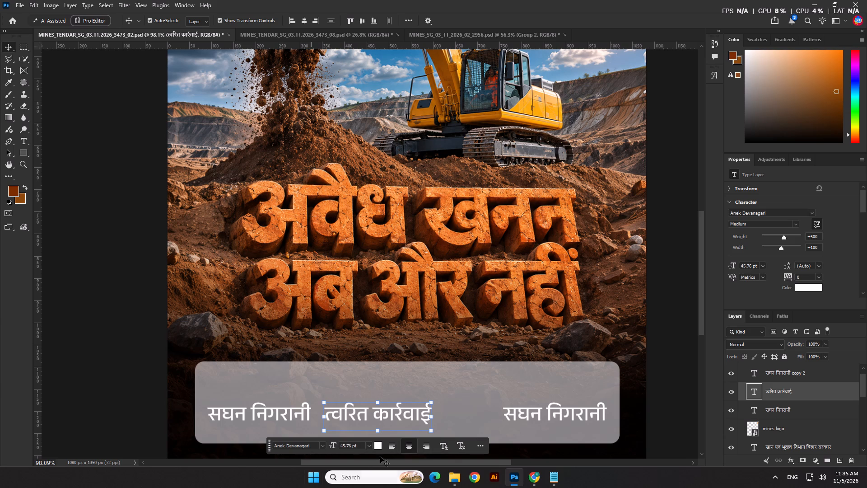
# Move the "त्वरित कार्रवाई" text between its neighbours and center it horizontally on the poster.
pyautogui.moveTo(407, 415); pyautogui.dragTo(427, 416)
pyautogui.press('Return')
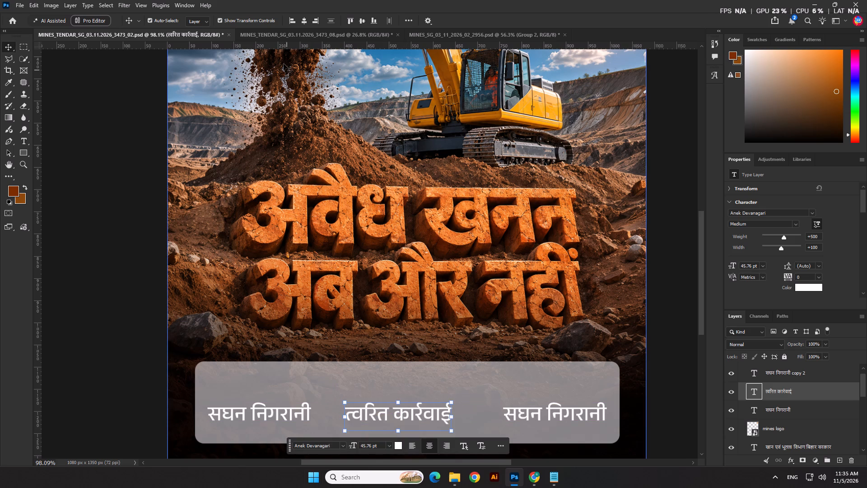
pyautogui.click(303, 17)
# Replace the right copy with "अवैध परिवहन पर रोक" from the Notepad text, breaking it onto two lines before "पर रोक".
pyautogui.click(574, 417)
pyautogui.hotkey('alt', 'Tab')
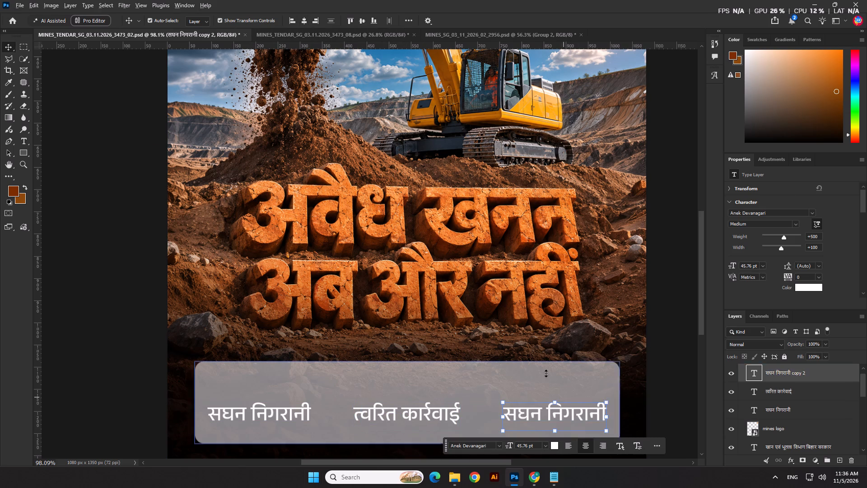
pyautogui.moveTo(657, 323); pyautogui.dragTo(585, 325)
pyautogui.hotkey('ctrl', 'c')
pyautogui.hotkey('ctrl', 'c')
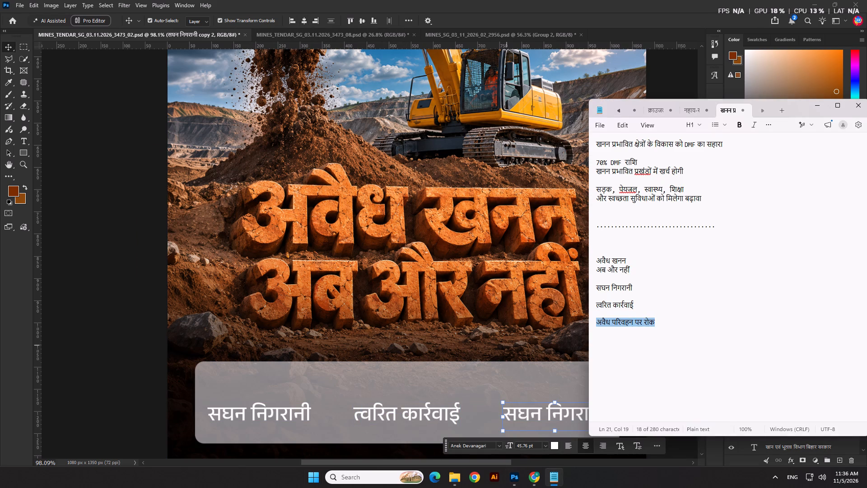
pyautogui.hotkey('alt', 'Tab')
pyautogui.doubleClick(561, 417)
pyautogui.hotkey('ctrl', 'v')
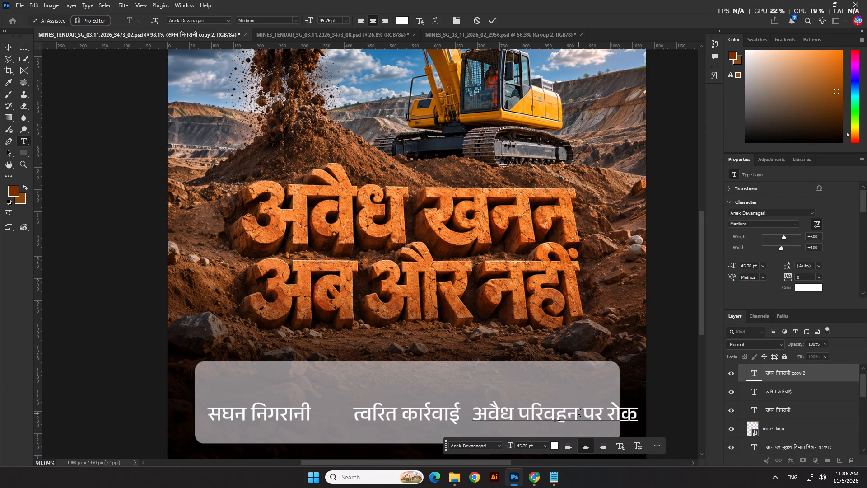
pyautogui.click(582, 414)
pyautogui.press('BackSpace')
pyautogui.press('Return')
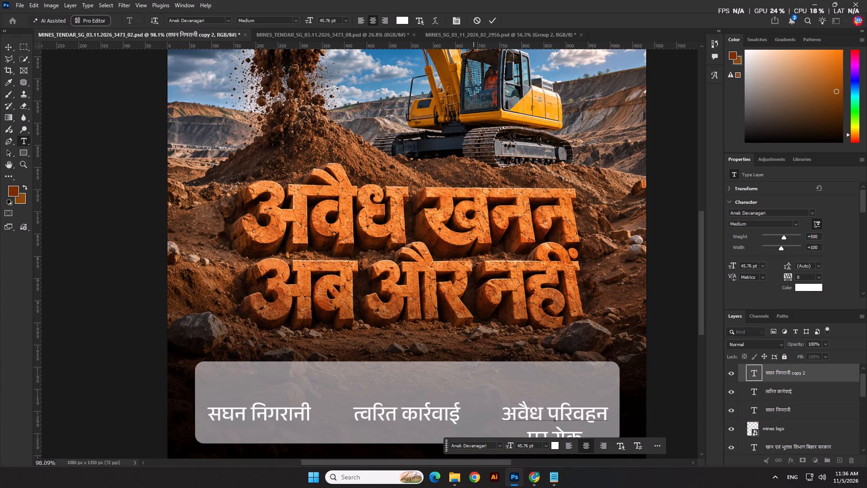
pyautogui.click(491, 21)
pyautogui.scroll(-8, 426, 207)
pyautogui.click(204, 348)
pyautogui.scroll(3, 475, 355)
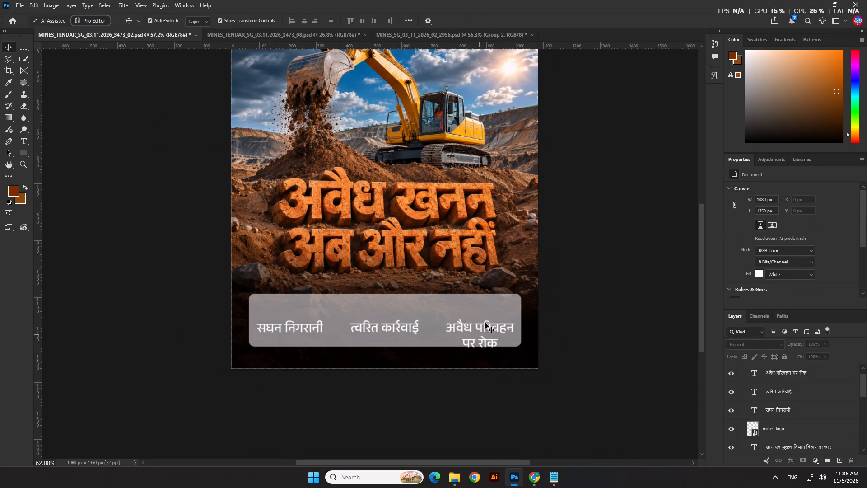
# Set the leading of the two-line "अवैध परिवहन पर रोक" text to 49 pt.
pyautogui.click(487, 319)
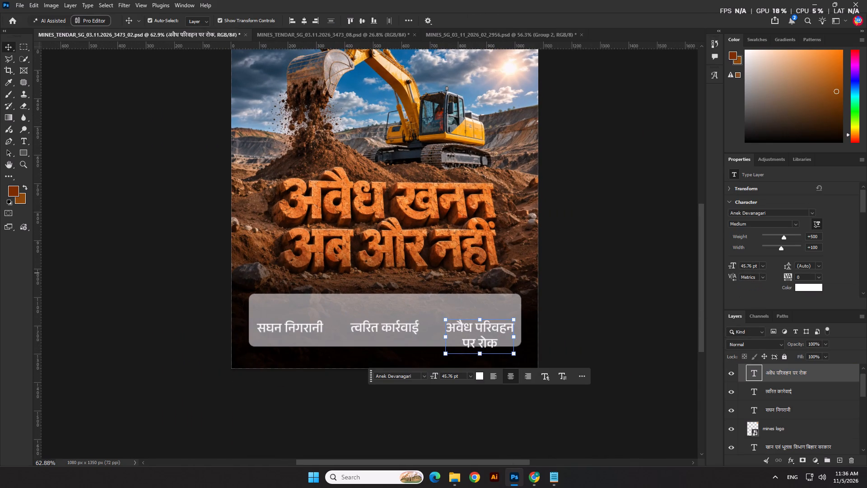
pyautogui.click(790, 265)
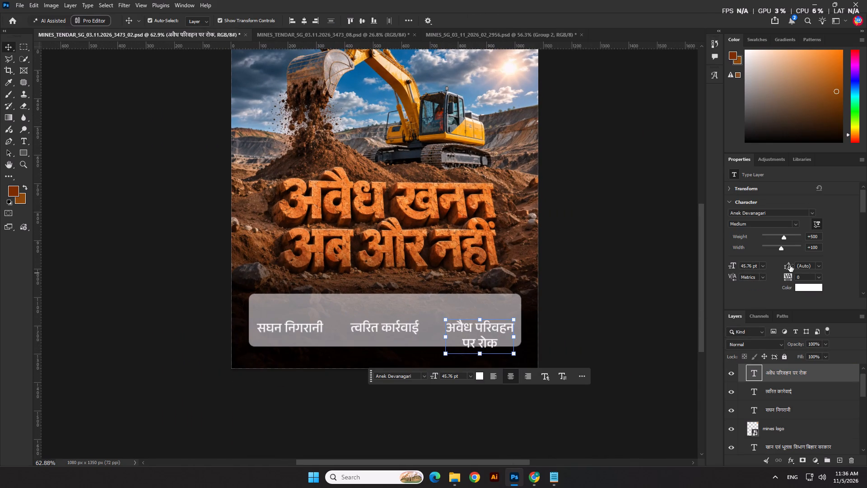
pyautogui.press('Return')
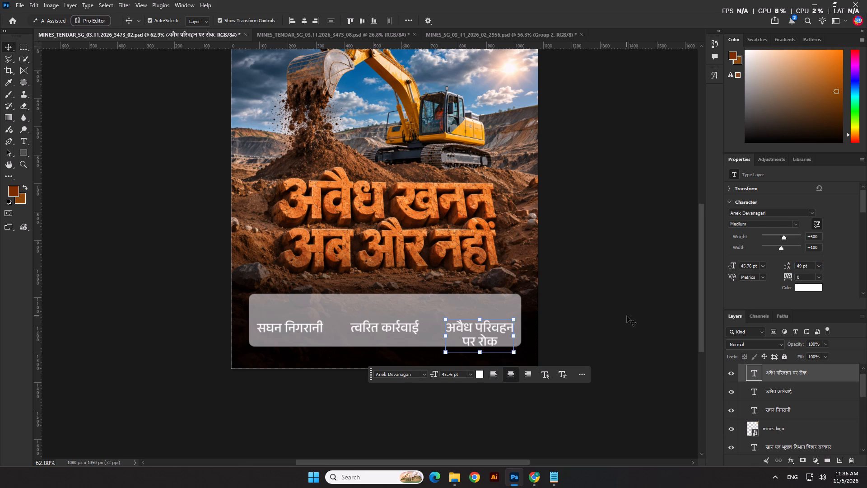
pyautogui.click(627, 316)
# Select all three panel texts and nudge them up together by about 10 px, then deselect.
pyautogui.click(504, 332)
pyautogui.keyDown('shift'); pyautogui.click(400, 324); pyautogui.keyUp('shift')
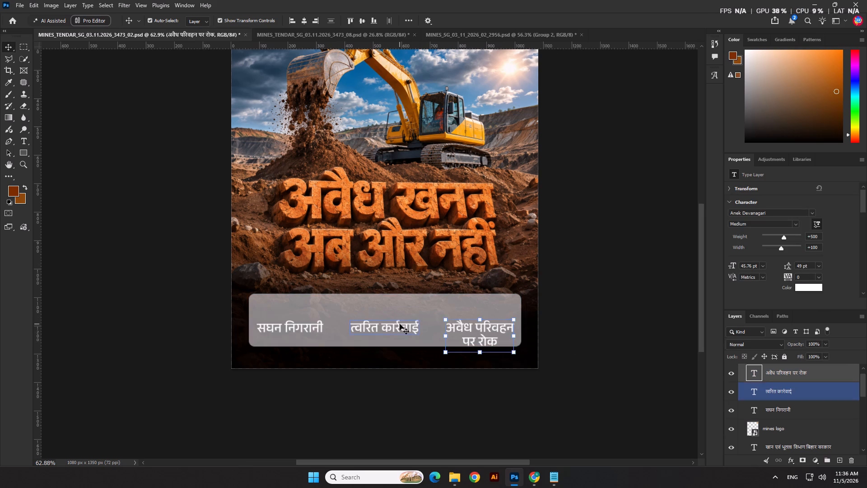
pyautogui.keyDown('shift'); pyautogui.click(306, 330); pyautogui.keyUp('shift')
pyautogui.hotkey('shift', 'Up')
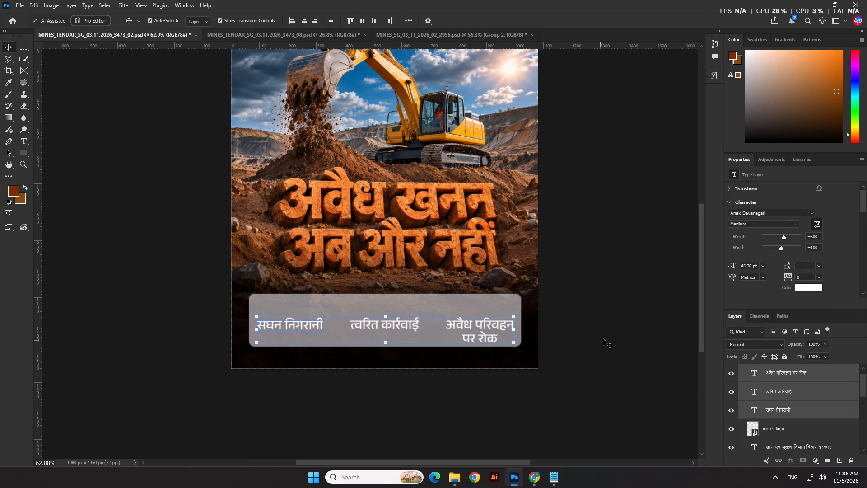
pyautogui.click(622, 320)
# Collapse Group 2 in the layer stack.
pyautogui.scroll(-4, 602, 299)
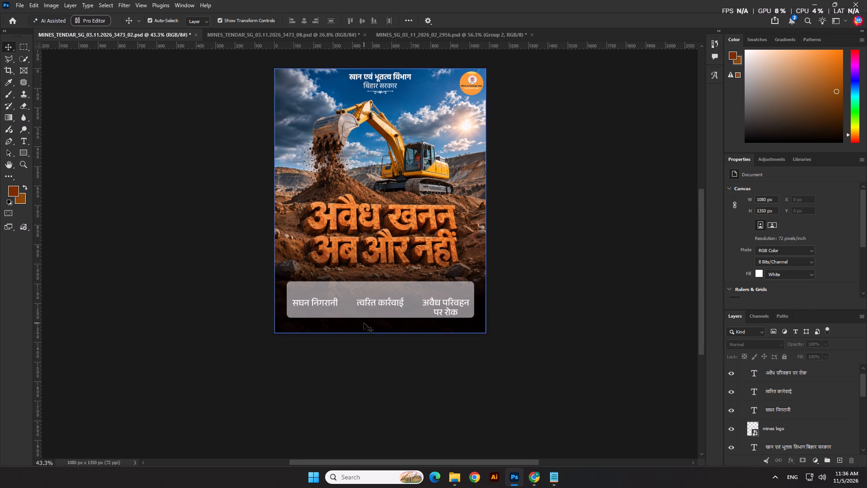
pyautogui.scroll(2, 364, 323)
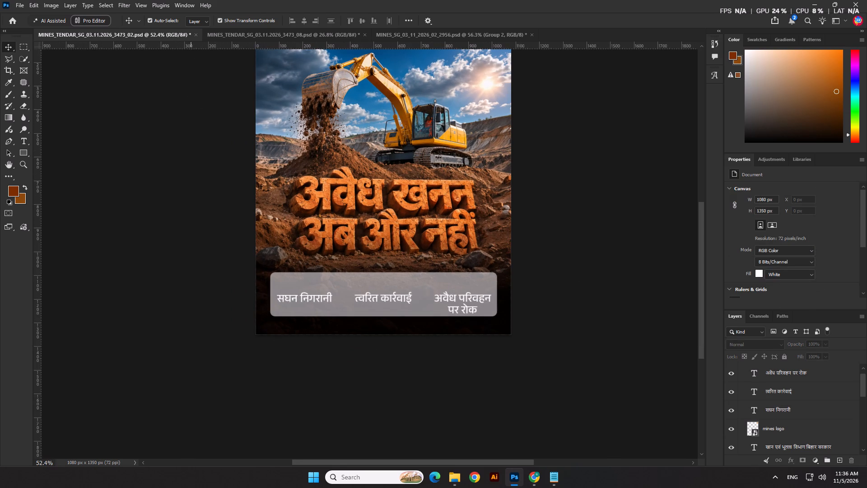
pyautogui.scroll(11, 780, 400)
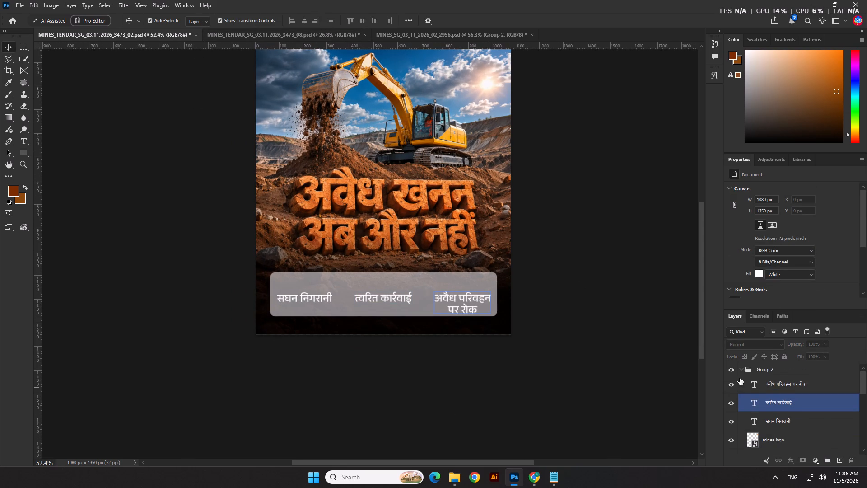
pyautogui.click(738, 371)
pyautogui.click(742, 371)
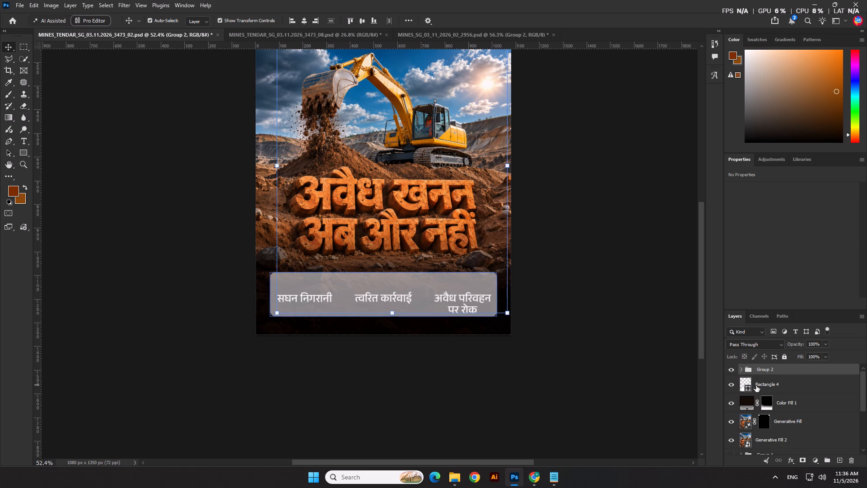
# Move Group 1 to the top of the layer stack above Group 2 and make it visible.
pyautogui.scroll(-4, 757, 387)
pyautogui.scroll(4, 757, 387)
pyautogui.doubleClick(728, 370)
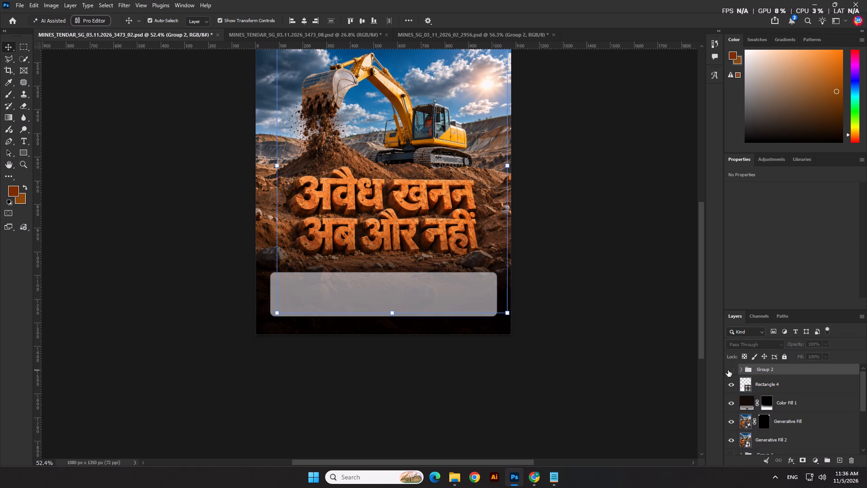
pyautogui.scroll(-8, 747, 382)
pyautogui.scroll(2, 763, 398)
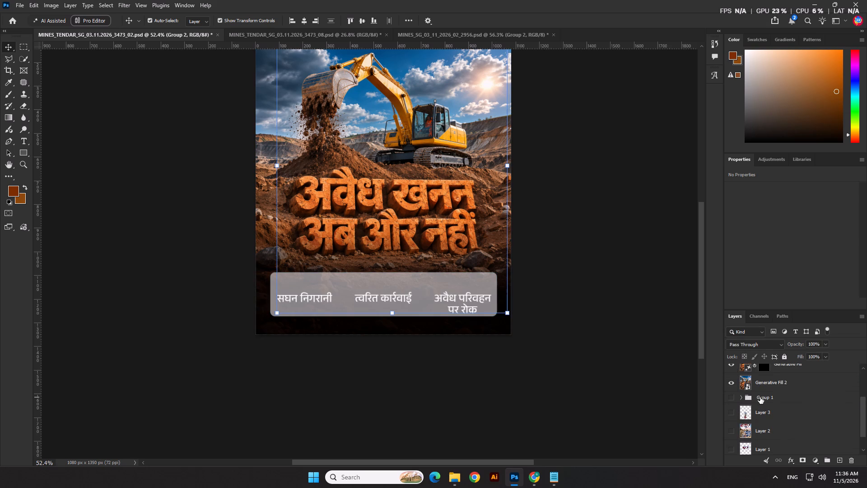
pyautogui.click(760, 397)
pyautogui.moveTo(763, 399); pyautogui.dragTo(768, 322)
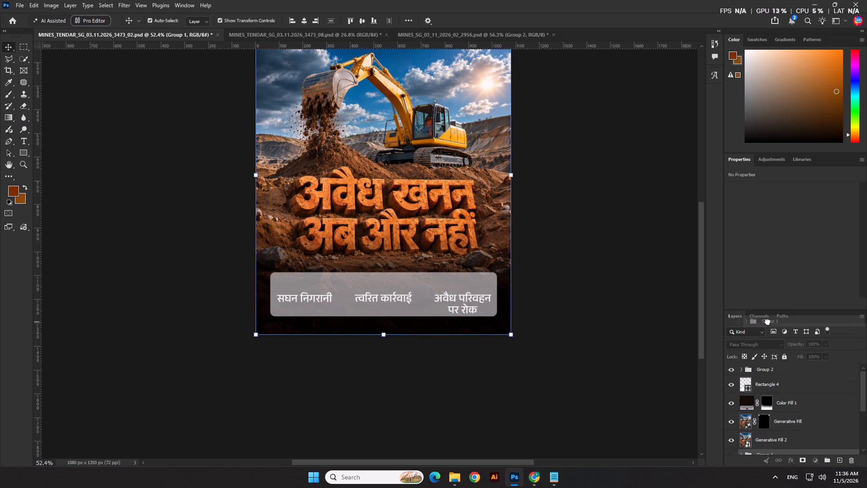
pyautogui.moveTo(768, 322); pyautogui.dragTo(768, 363)
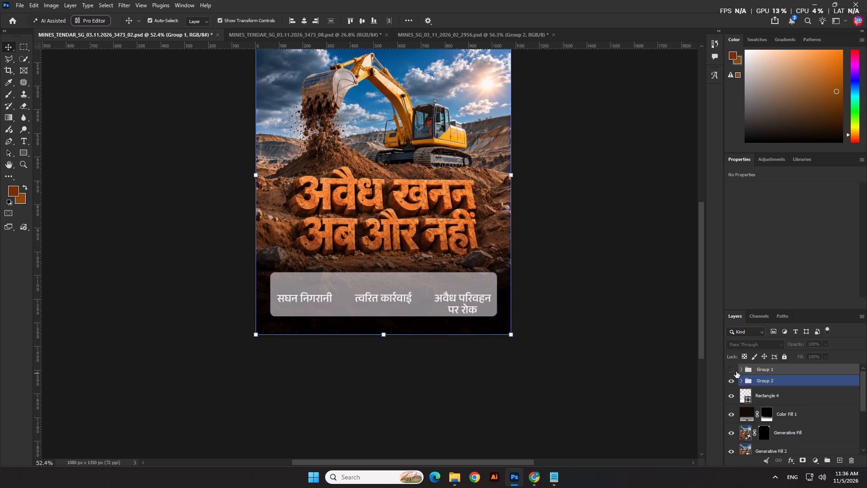
pyautogui.click(729, 370)
# Select the CCTV camera, gavel and banned-truck icons together in the Group 1 poster and copy them.
pyautogui.click(392, 226)
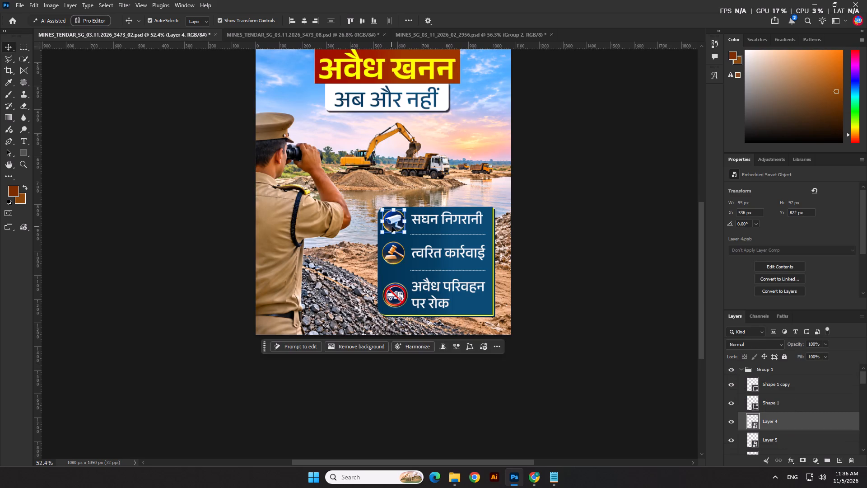
pyautogui.moveTo(396, 223); pyautogui.dragTo(376, 227)
pyautogui.hotkey('ctrl', 'z')
pyautogui.scroll(5, 381, 225)
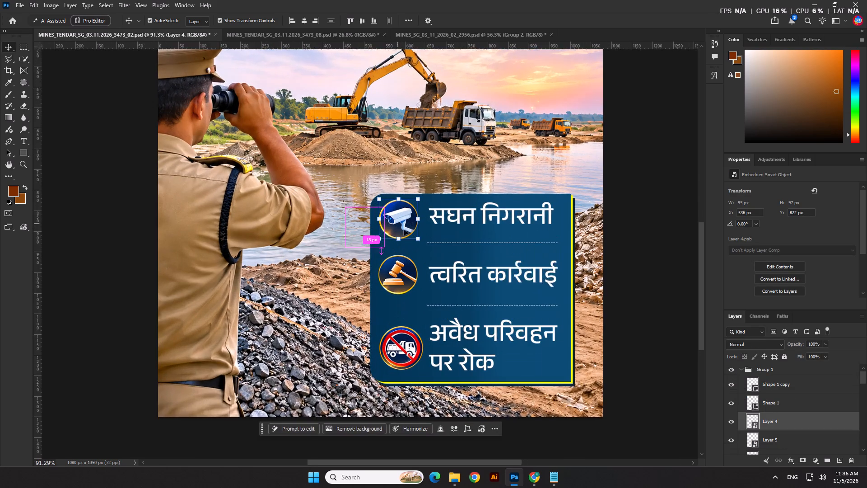
pyautogui.scroll(2, 404, 230)
pyautogui.keyDown('shift'); pyautogui.click(409, 277); pyautogui.keyUp('shift')
pyautogui.keyDown('shift'); pyautogui.click(403, 359); pyautogui.keyUp('shift')
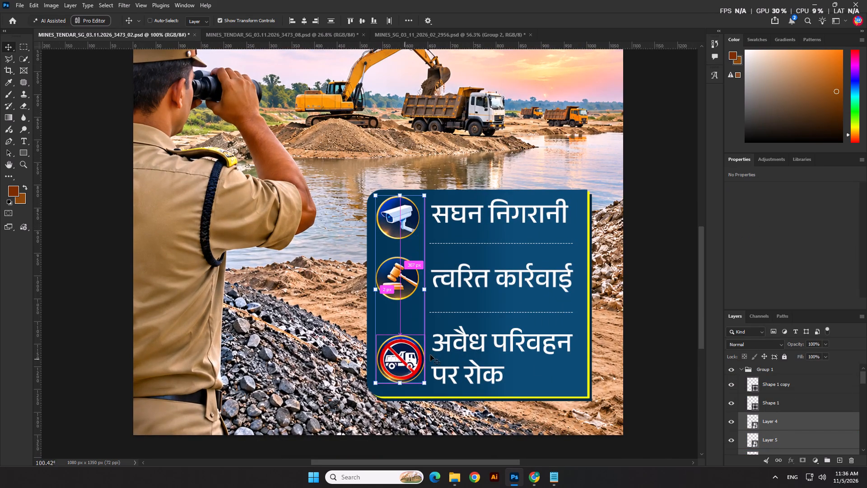
pyautogui.hotkey('ctrl', 'c')
pyautogui.hotkey('ctrl', 'c')
# Hide Group 1 and paste the three copied icons onto the excavator poster.
pyautogui.scroll(3, 729, 375)
pyautogui.click(732, 370)
pyautogui.scroll(-3, 329, 355)
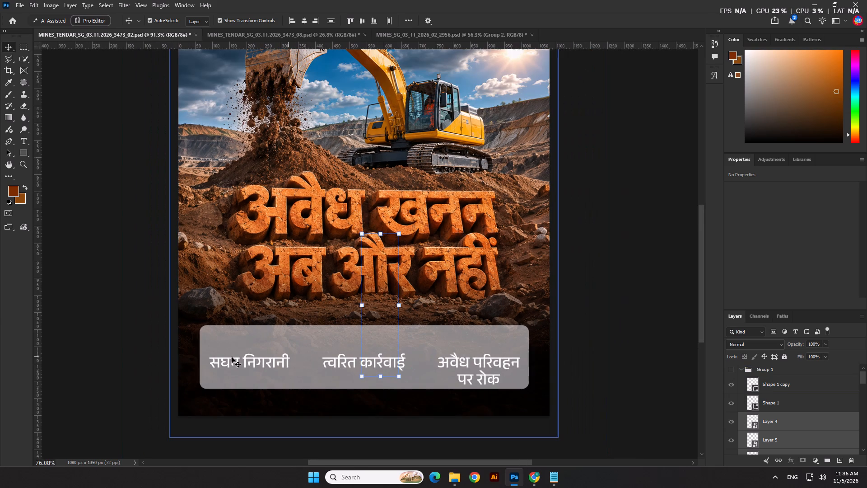
pyautogui.click(163, 357)
pyautogui.hotkey('ctrl', 'v')
pyautogui.click(278, 219)
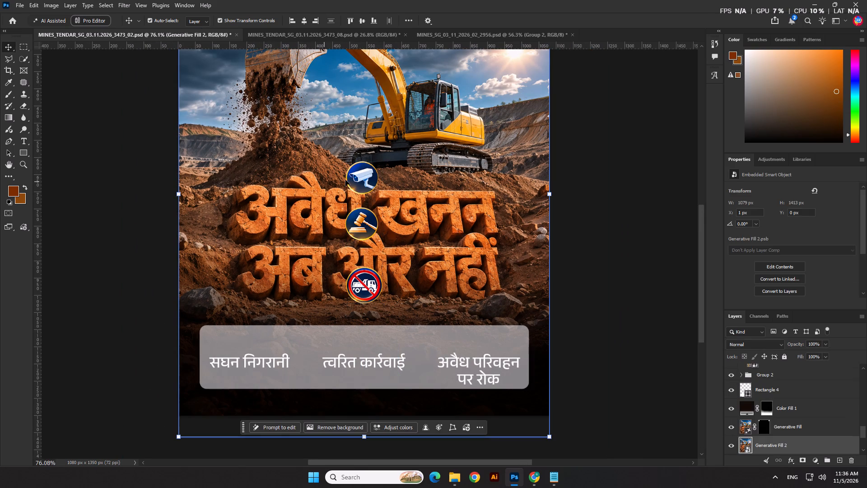
# Place the camera icon above "सघन निगरानी", the gavel above "त्वरित कार्रवाई" and the banned-truck icon above "अवैध परिवहन पर रोक" on the panel's upper edge.
pyautogui.moveTo(368, 179); pyautogui.dragTo(256, 326)
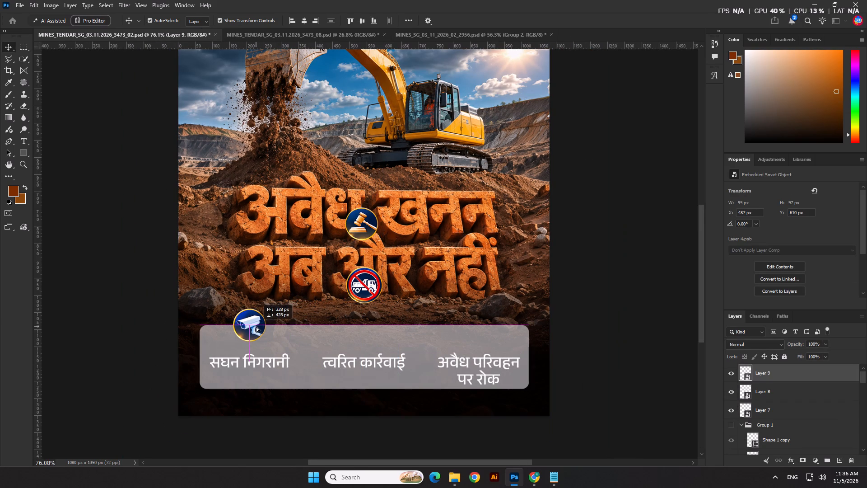
pyautogui.moveTo(256, 326); pyautogui.dragTo(256, 332)
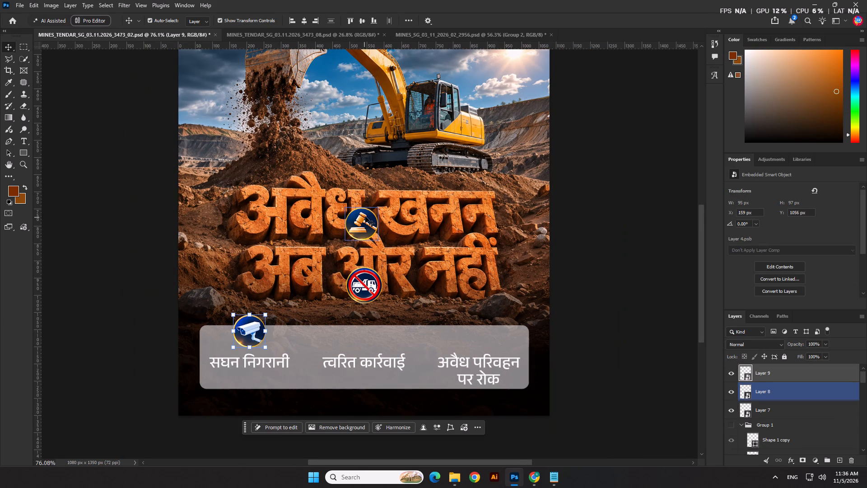
pyautogui.moveTo(365, 219); pyautogui.dragTo(365, 322)
pyautogui.moveTo(364, 288); pyautogui.dragTo(479, 332)
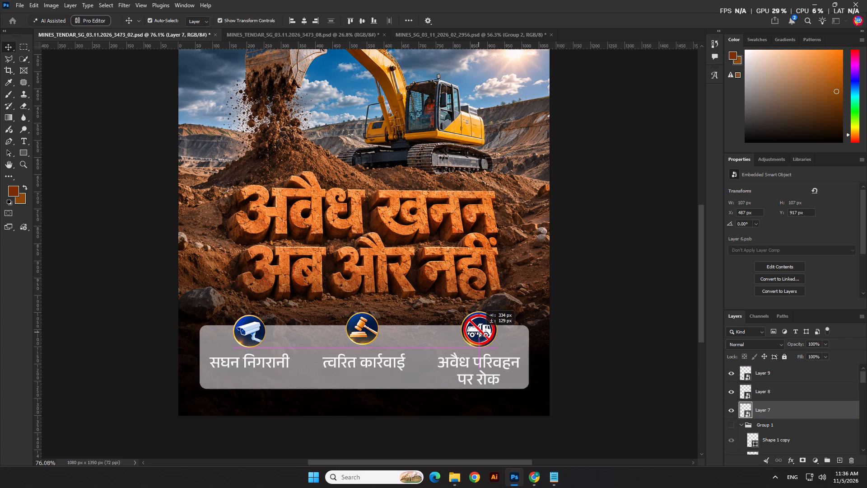
pyautogui.moveTo(479, 332); pyautogui.dragTo(478, 329)
# Distribute the three panel icons evenly across and align their bottom edges relative to the selection instead of the canvas.
pyautogui.keyDown('shift'); pyautogui.click(367, 329); pyautogui.keyUp('shift')
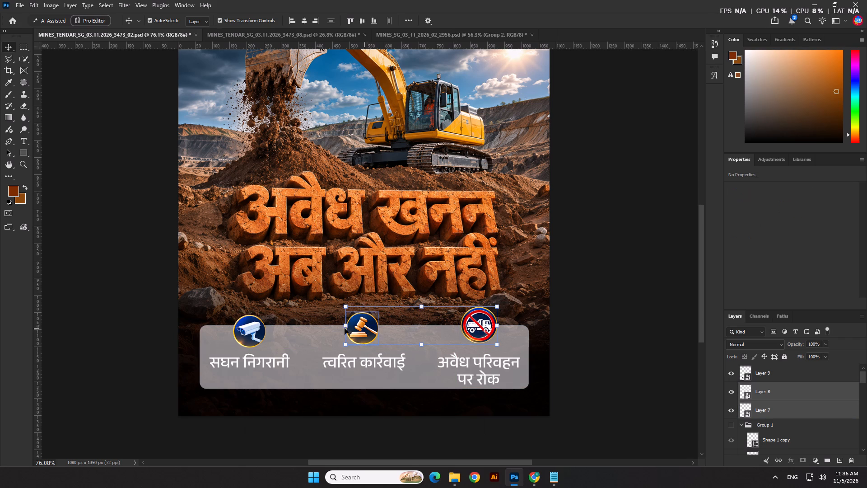
pyautogui.keyDown('shift'); pyautogui.click(252, 329); pyautogui.keyUp('shift')
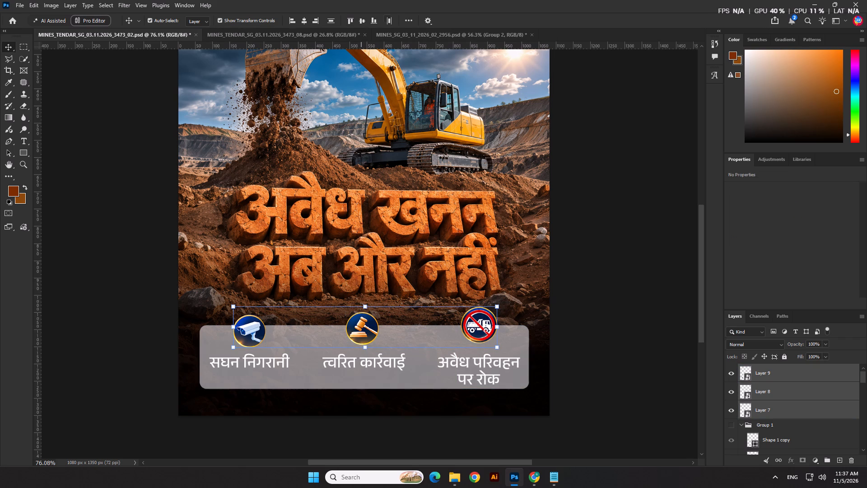
pyautogui.click(390, 19)
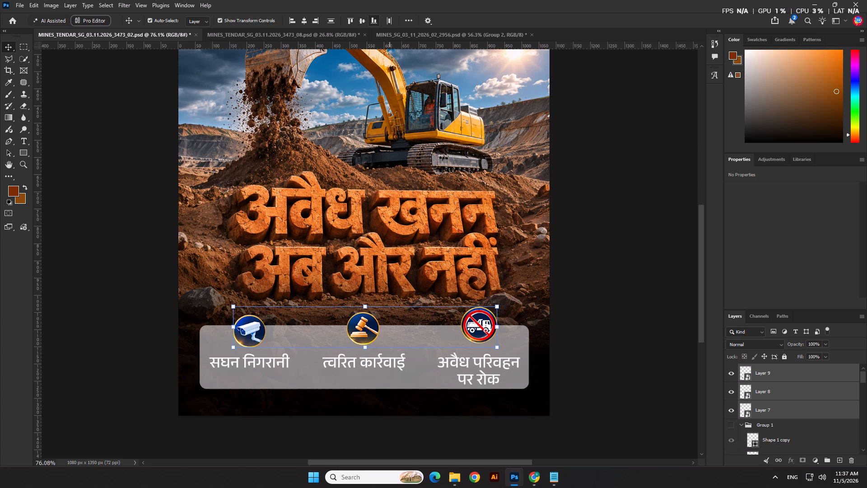
pyautogui.click(375, 20)
pyautogui.hotkey('ctrl', 'z')
pyautogui.click(404, 19)
pyautogui.doubleClick(426, 97)
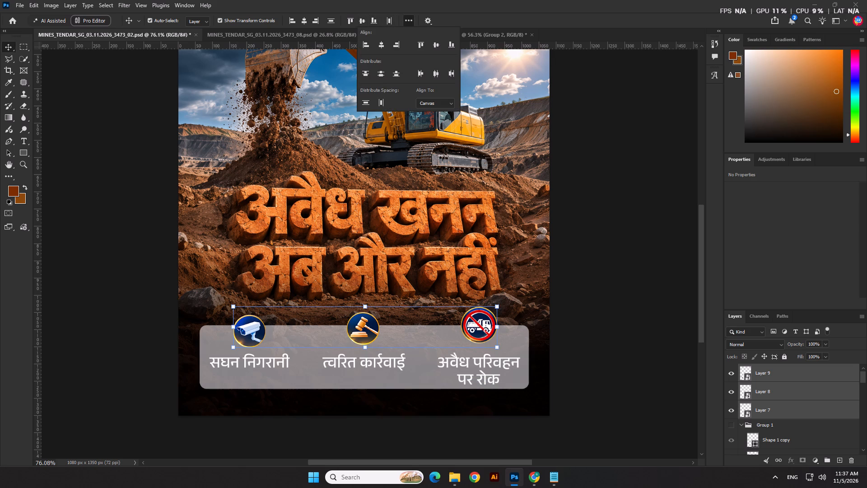
pyautogui.click(423, 109)
pyautogui.click(375, 20)
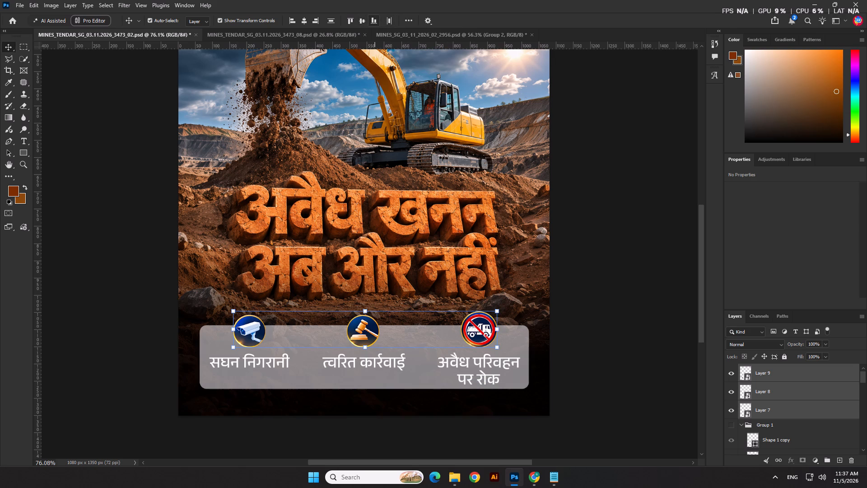
# Nudge the three icons up together by about 6 px and deselect them.
pyautogui.hotkey('shift', 'Up')
pyautogui.press('Down')
pyautogui.press('Down')
pyautogui.press('Down')
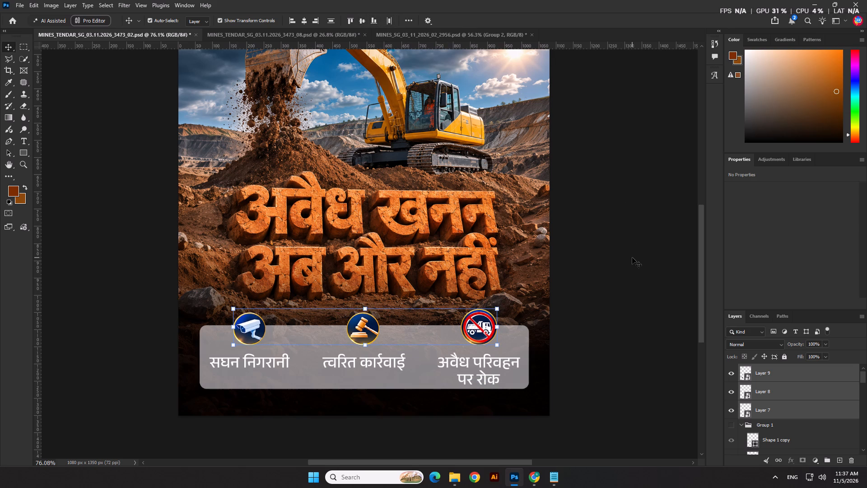
pyautogui.press('Down')
pyautogui.click(632, 258)
# Save the poster document.
pyautogui.scroll(-10, 406, 300)
pyautogui.click(537, 313)
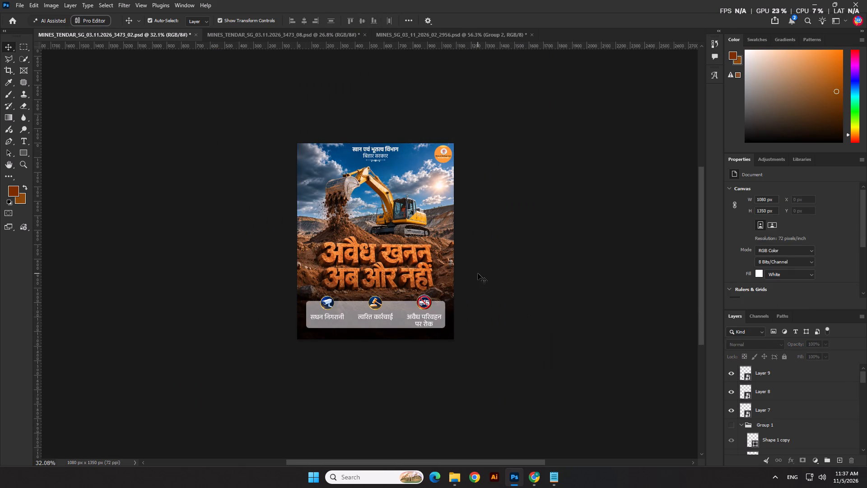
pyautogui.scroll(2, 429, 305)
pyautogui.hotkey('ctrl', 's')
pyautogui.click(540, 267)
# Recolour the translucent Rectangle 4 panel from white to a dark neutral grey, about #4e4e4e.
pyautogui.scroll(5, 373, 327)
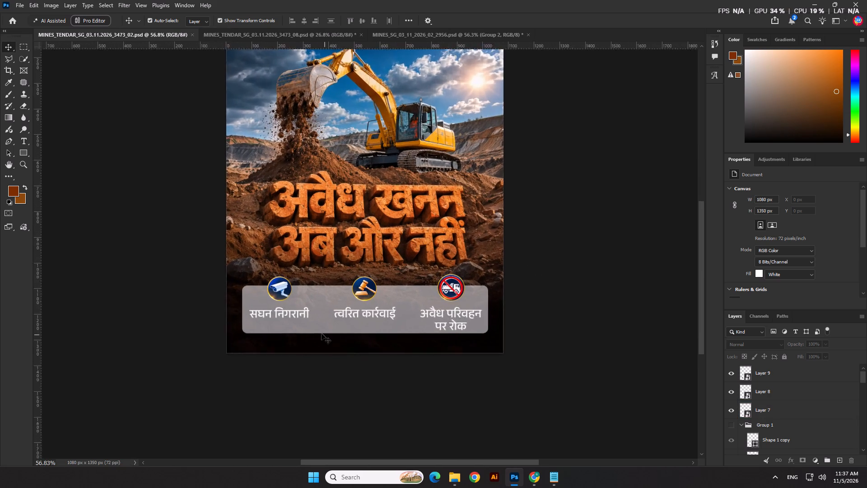
pyautogui.scroll(2, 322, 333)
pyautogui.click(321, 328)
pyautogui.doubleClick(748, 449)
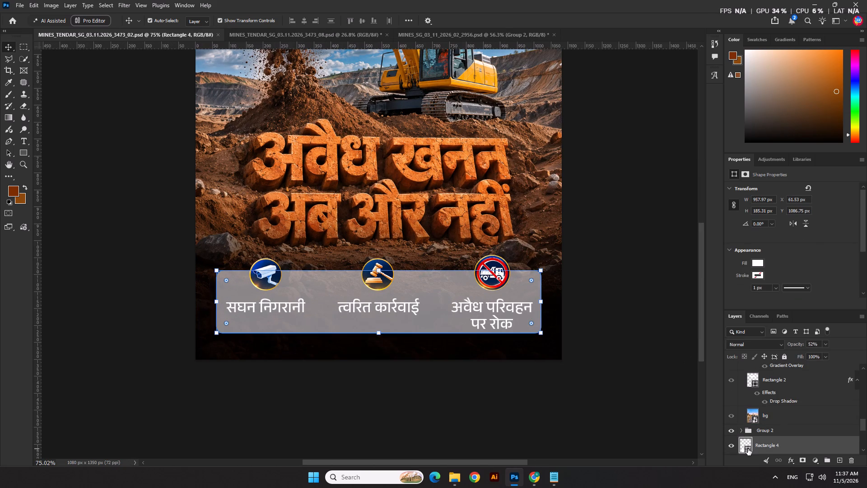
pyautogui.click(558, 324)
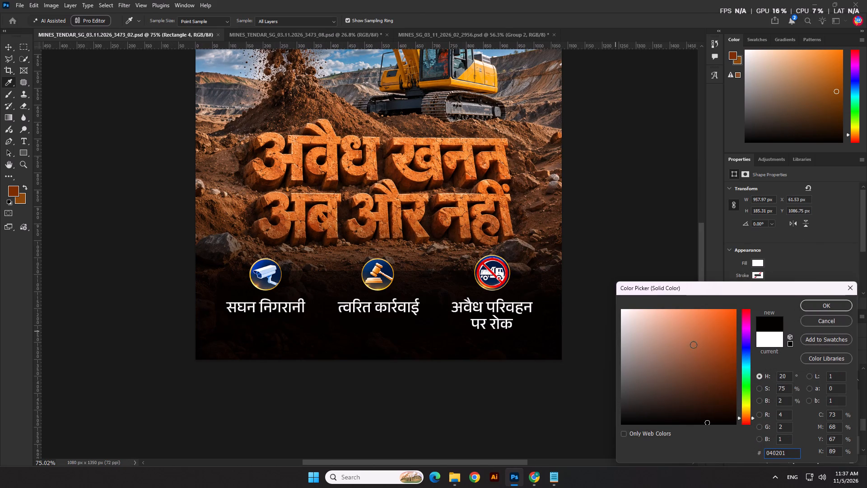
pyautogui.moveTo(693, 344); pyautogui.dragTo(649, 372)
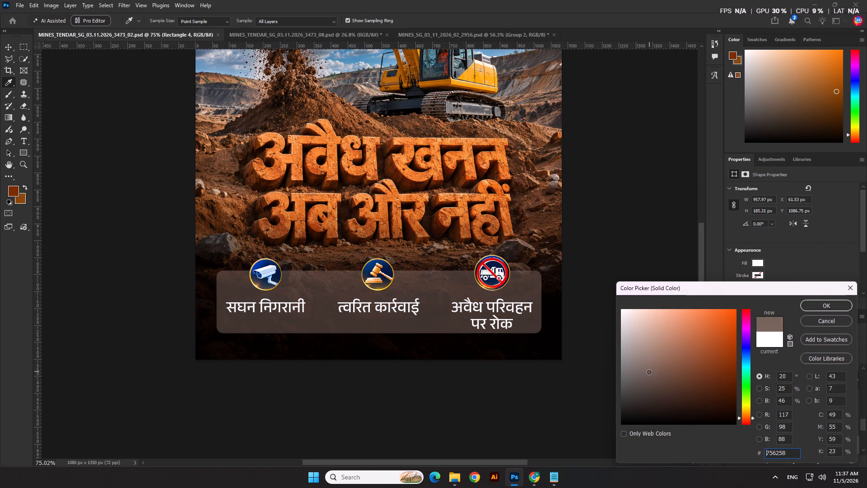
pyautogui.moveTo(649, 372); pyautogui.dragTo(617, 382)
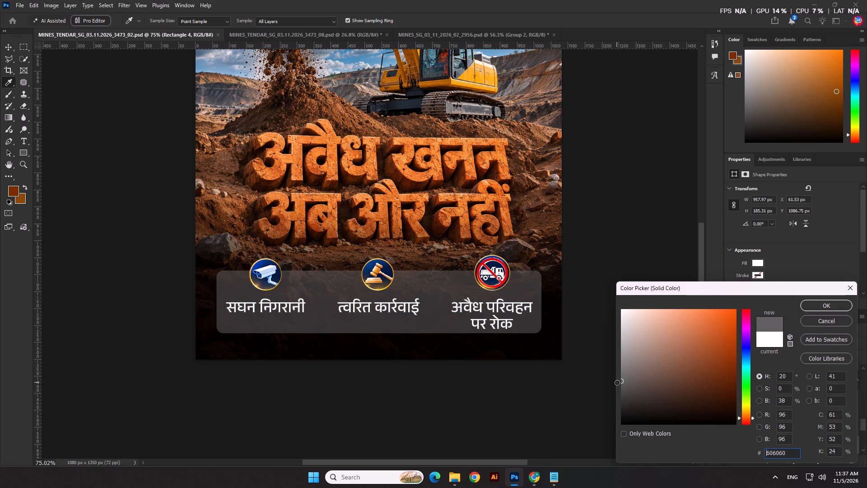
pyautogui.moveTo(617, 382); pyautogui.dragTo(594, 387)
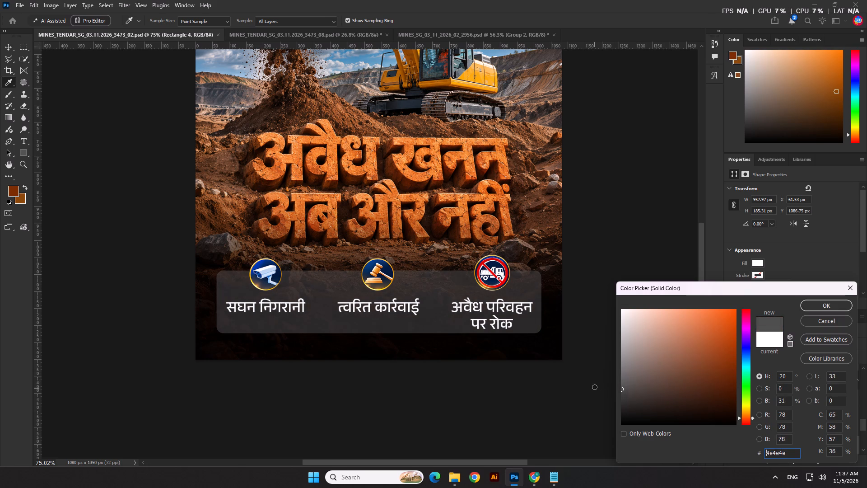
pyautogui.moveTo(594, 387); pyautogui.dragTo(594, 386)
pyautogui.click(806, 306)
pyautogui.click(611, 354)
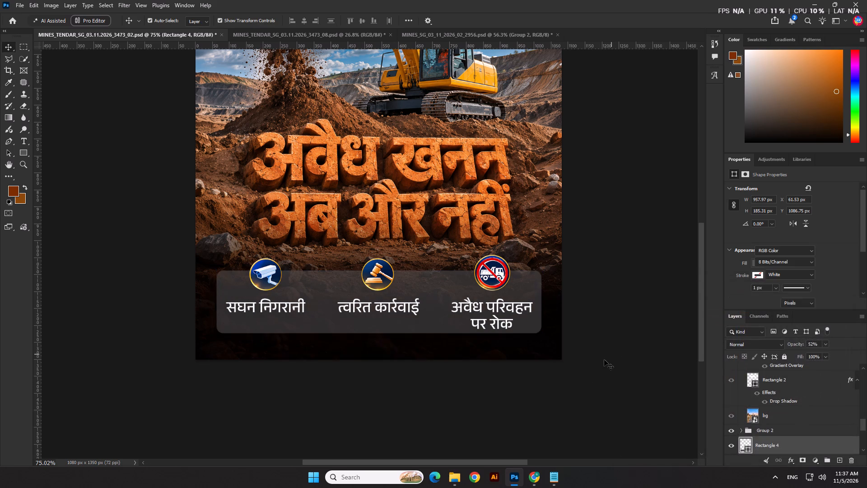
# Set the font size of the "अवैध परिवहन पर रोक" text to 42 pt.
pyautogui.scroll(-10, 585, 387)
pyautogui.scroll(5, 405, 199)
pyautogui.scroll(3, 401, 325)
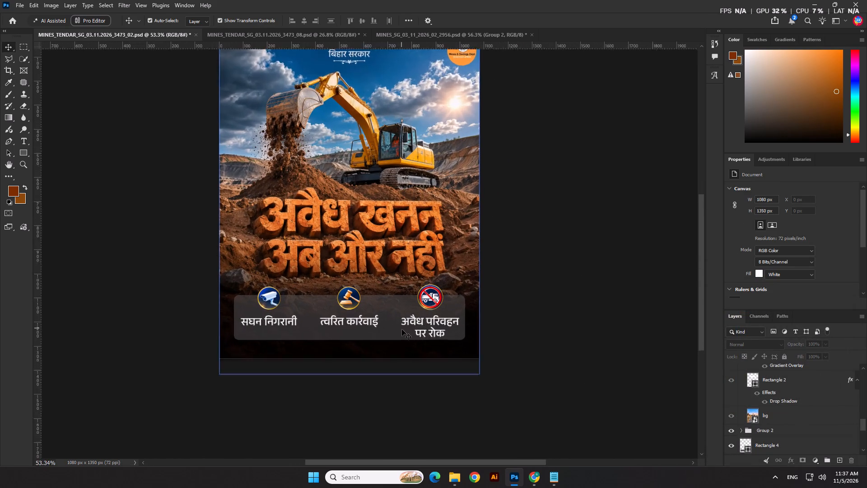
pyautogui.click(431, 318)
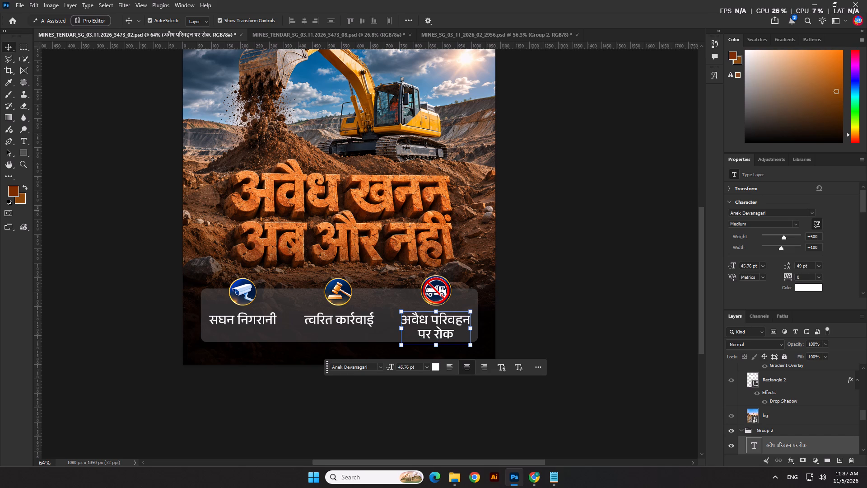
pyautogui.moveTo(752, 267); pyautogui.dragTo(695, 272)
pyautogui.write('42')
pyautogui.press('Return')
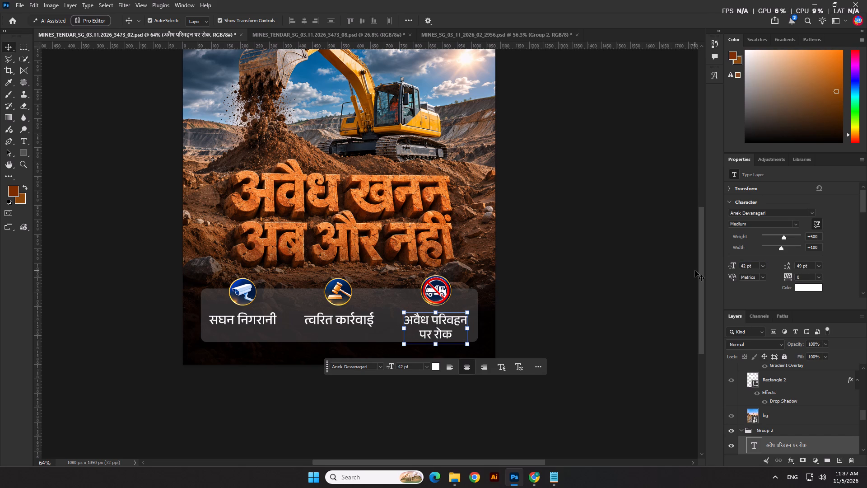
# Set the font size of the "त्वरित कार्रवाई" and "सघन निगरानी" texts to 42 pt, then deselect them.
pyautogui.click(327, 323)
pyautogui.keyDown('shift'); pyautogui.click(253, 316); pyautogui.keyUp('shift')
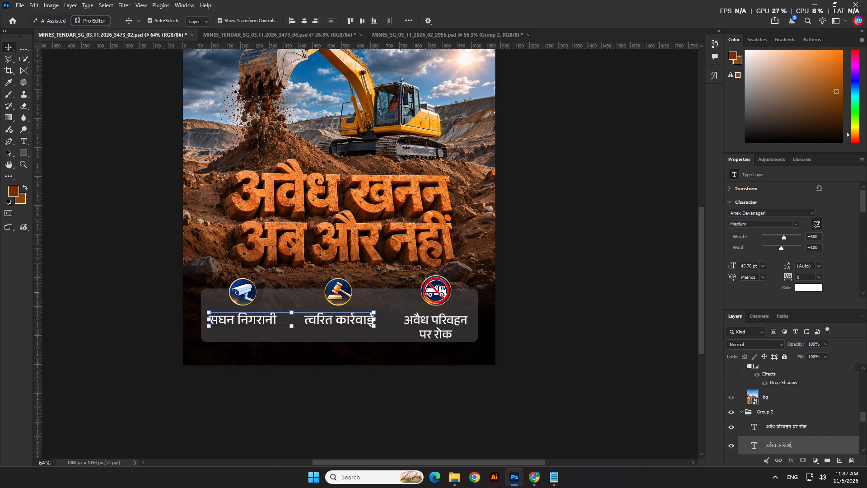
pyautogui.moveTo(751, 267); pyautogui.dragTo(717, 272)
pyautogui.write('42')
pyautogui.press('Return')
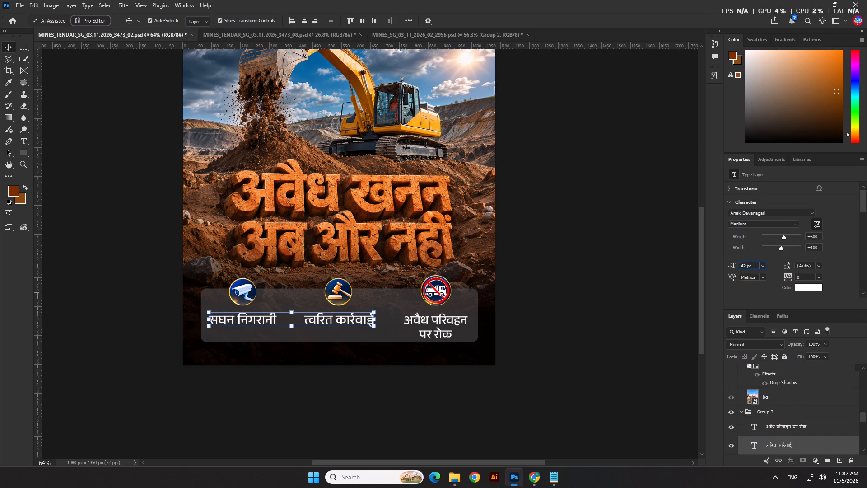
pyautogui.click(600, 352)
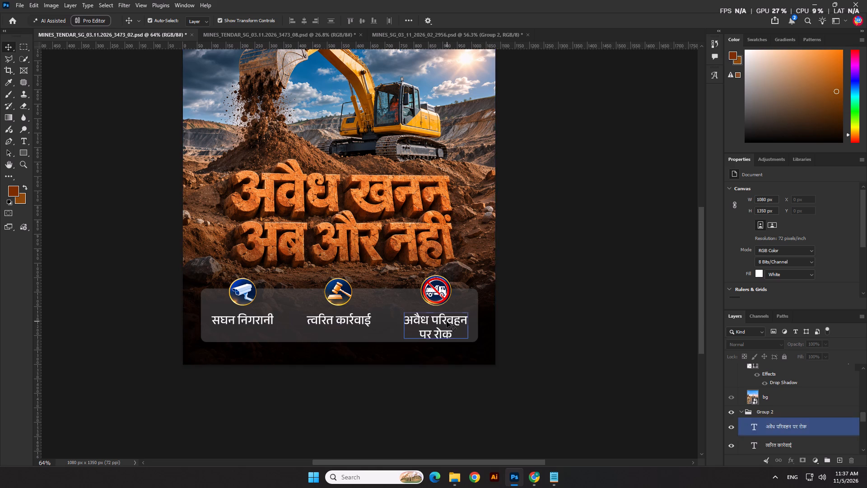
# Align the "सघन निगरानी", "त्वरित कार्रवाई" and "अवैध परिवहन पर रोक" texts by their vertical centres, then deselect them.
pyautogui.scroll(-4, 421, 378)
pyautogui.click(419, 402)
pyautogui.scroll(2, 201, 284)
pyautogui.scroll(1, 245, 310)
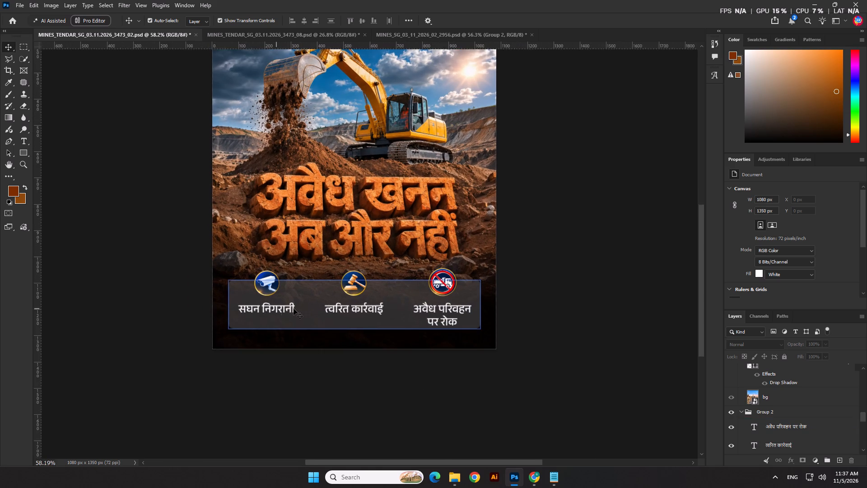
pyautogui.scroll(1, 294, 309)
pyautogui.click(333, 305)
pyautogui.keyDown('shift'); pyautogui.click(280, 312); pyautogui.keyUp('shift')
pyautogui.keyDown('shift'); pyautogui.click(472, 310); pyautogui.keyUp('shift')
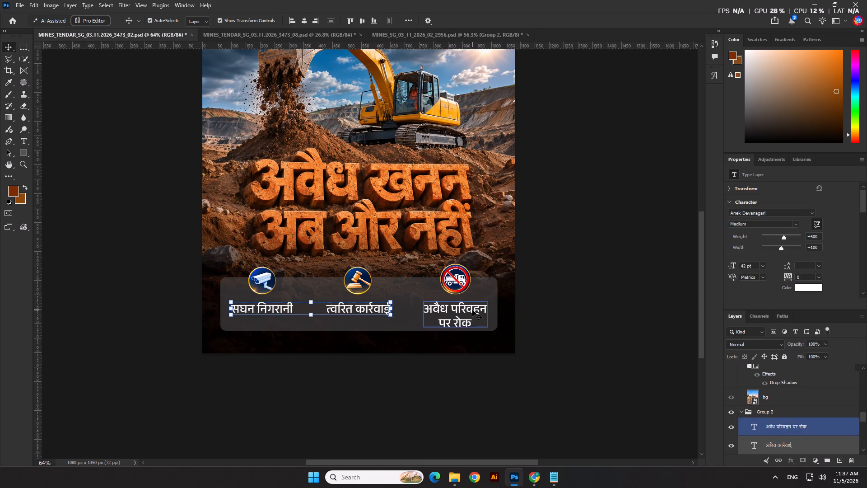
pyautogui.click(408, 16)
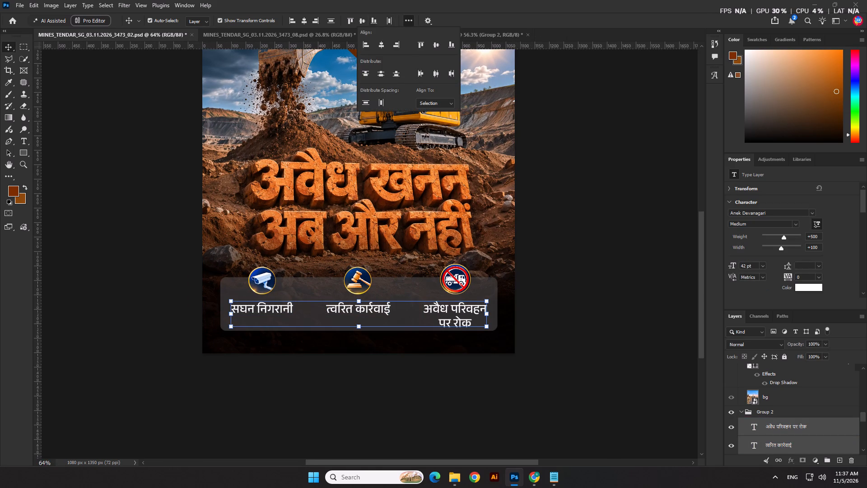
pyautogui.click(364, 21)
pyautogui.click(615, 338)
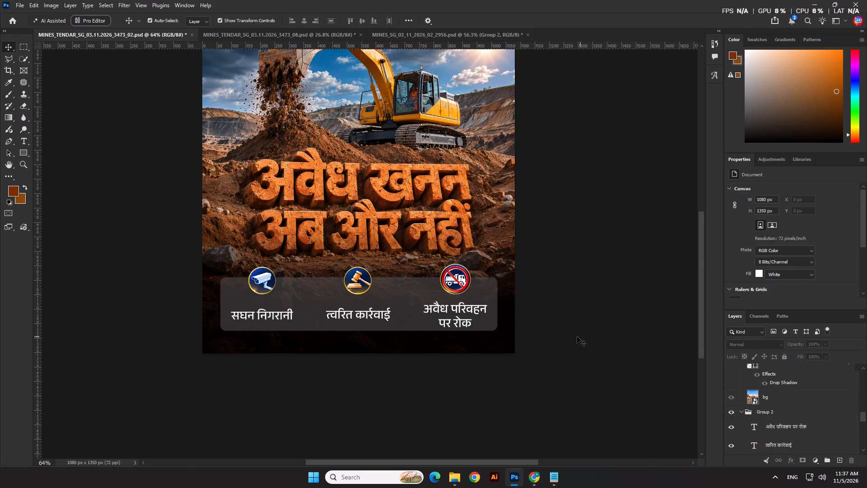
# Draw a thin vertical divider rectangle, about 2 px wide and 147 px high, between the first two action points.
pyautogui.scroll(-10, 576, 337)
pyautogui.scroll(5, 384, 274)
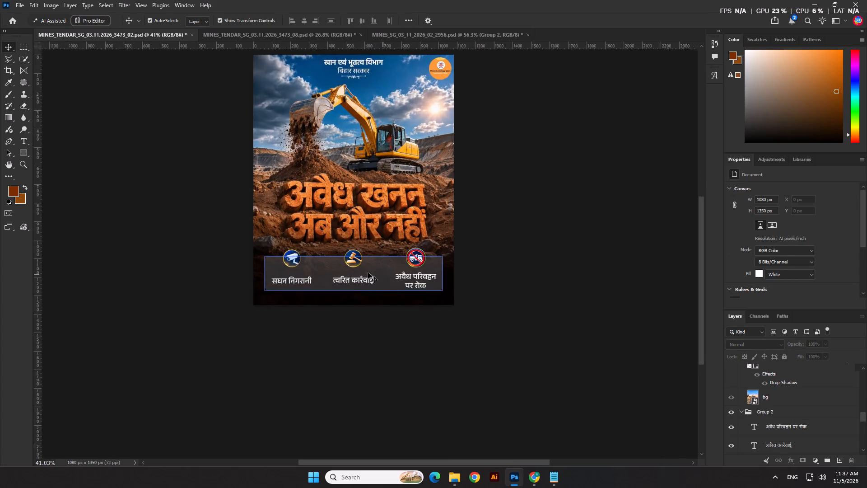
pyautogui.scroll(4, 368, 272)
pyautogui.click(21, 150)
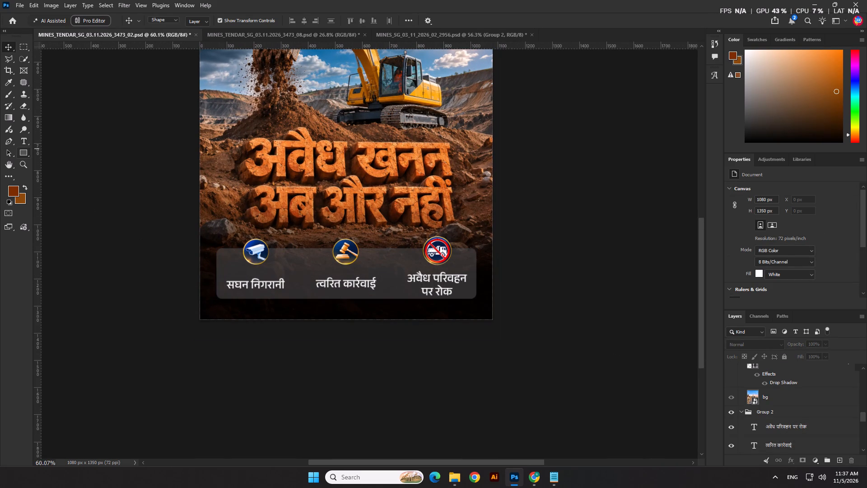
pyautogui.scroll(6, 268, 338)
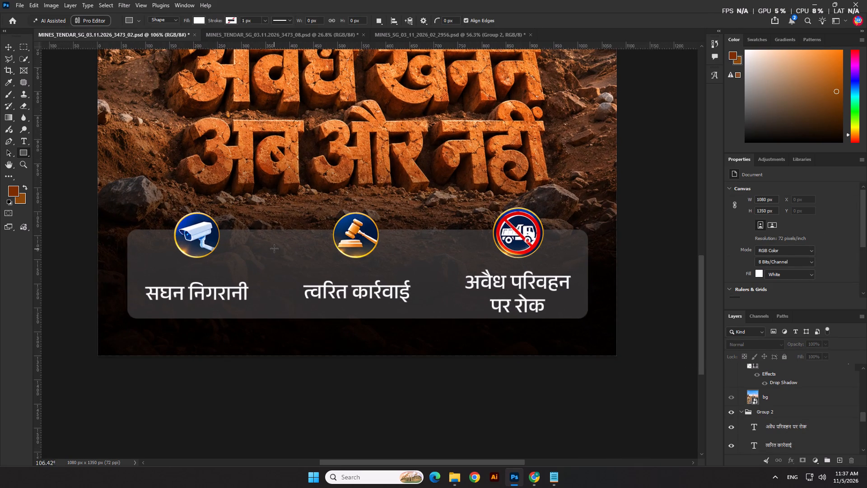
pyautogui.moveTo(273, 241); pyautogui.dragTo(274, 313)
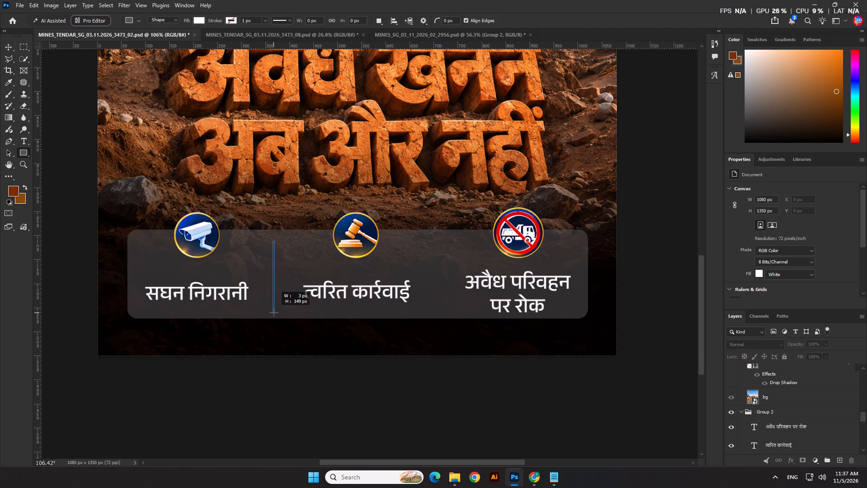
pyautogui.moveTo(274, 313); pyautogui.dragTo(273, 312)
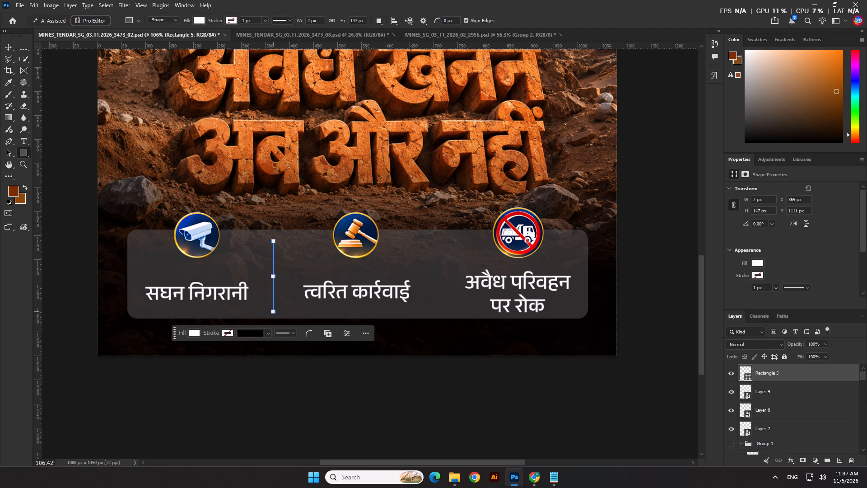
# Fill the divider with the recently used dark grey and deselect it.
pyautogui.click(757, 261)
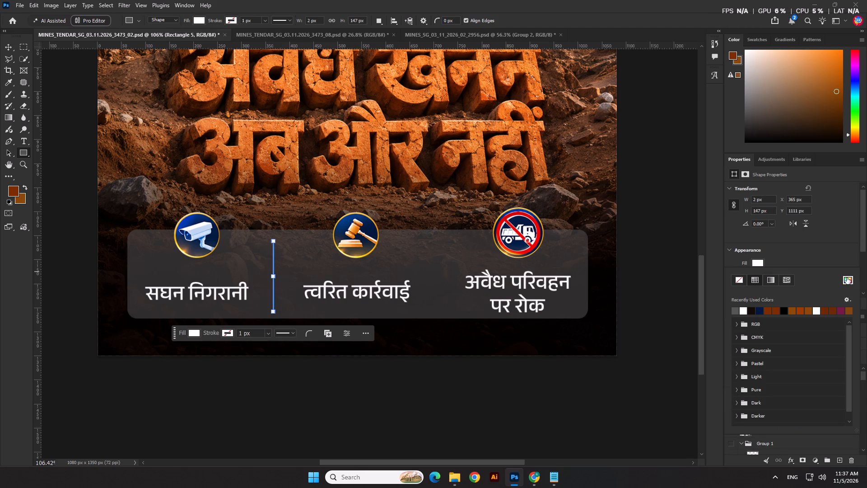
pyautogui.click(736, 310)
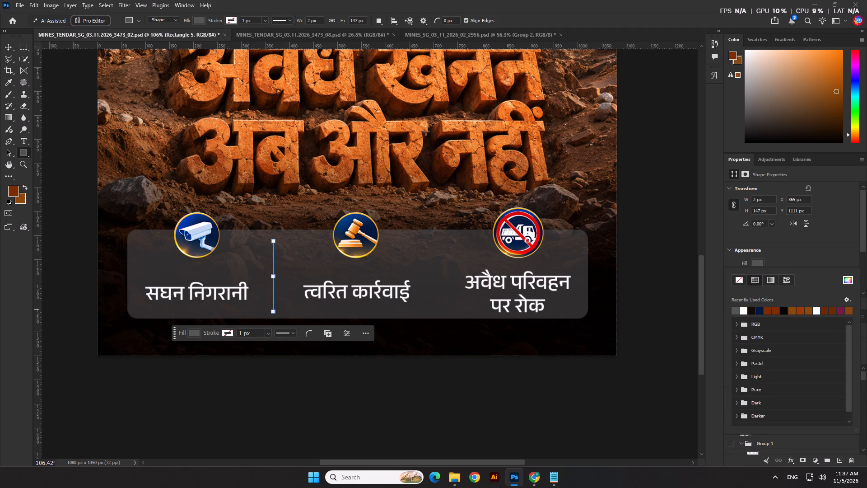
pyautogui.click(4, 46)
pyautogui.click(281, 413)
# Nudge the divider to X 369 px, Y 1106 px, between the "सघन निगरानी" and "त्वरित कार्रवाई" columns.
pyautogui.scroll(2, 266, 286)
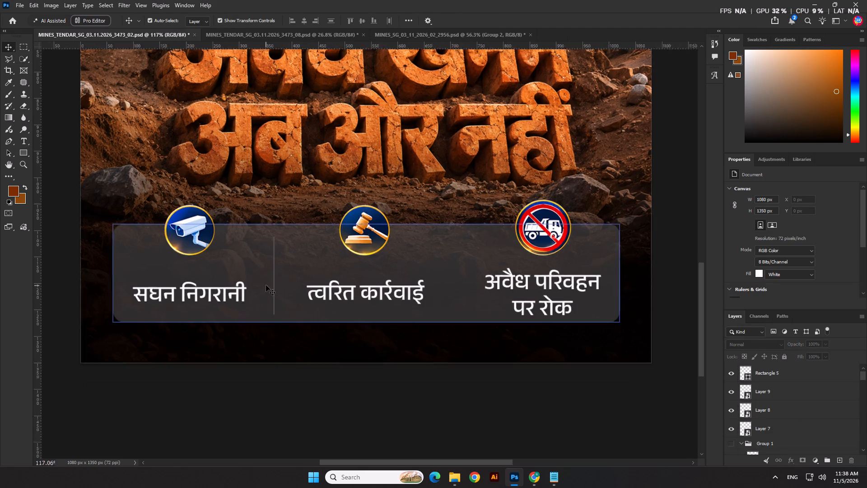
pyautogui.scroll(6, 266, 285)
pyautogui.click(281, 279)
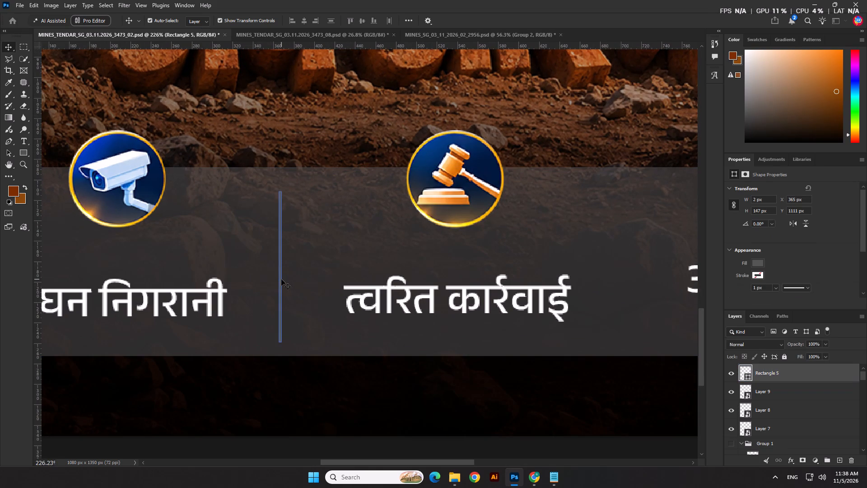
pyautogui.scroll(-3, 280, 276)
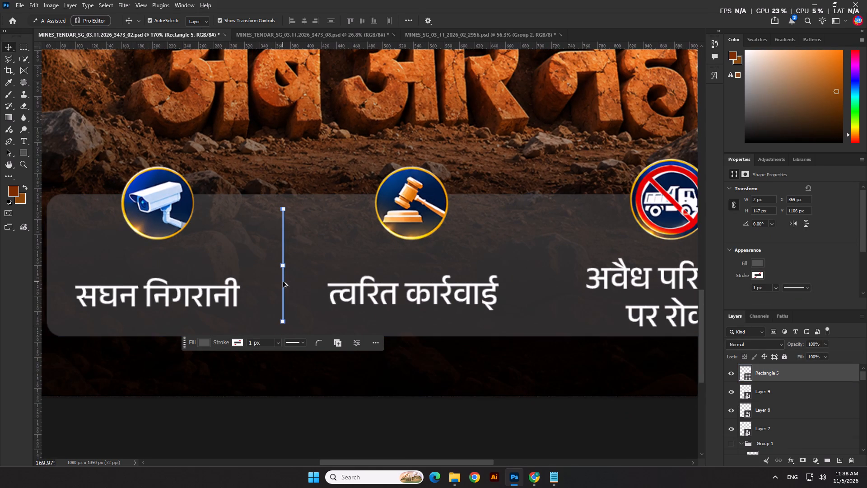
# Duplicate the divider horizontally into the gap between the "त्वरित कार्रवाई" and "अवैध परिवहन पर रोक" columns.
pyautogui.keyDown('alt'); pyautogui.moveTo(283, 282); pyautogui.dragTo(554, 278); pyautogui.keyUp('alt')
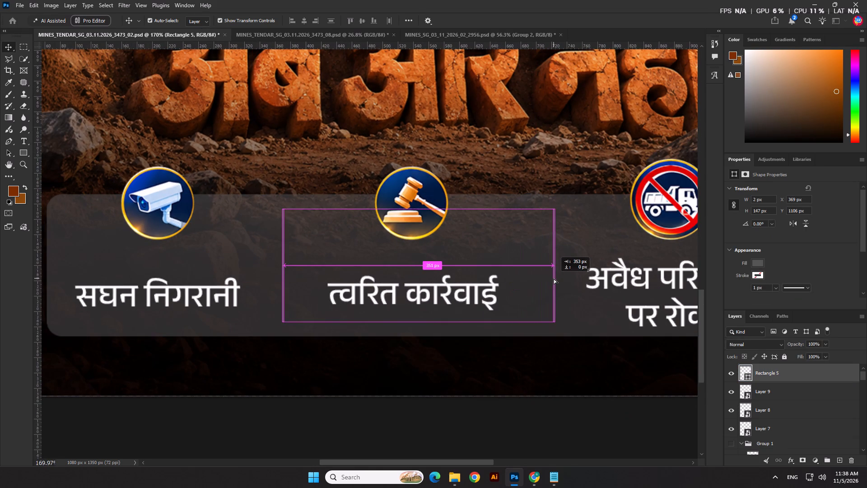
pyautogui.keyDown('alt'); pyautogui.moveTo(554, 278); pyautogui.dragTo(544, 276); pyautogui.keyUp('alt')
pyautogui.scroll(-10, 459, 385)
pyautogui.click(414, 419)
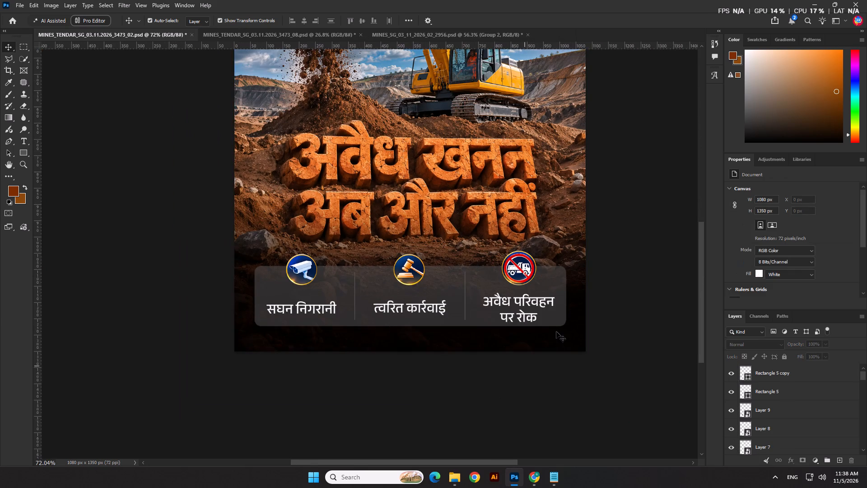
# Save the anti-illegal-mining poster document.
pyautogui.scroll(-7, 556, 332)
pyautogui.click(611, 309)
pyautogui.scroll(1, 610, 256)
pyautogui.hotkey('ctrl', 's')
pyautogui.scroll(-5, 294, 331)
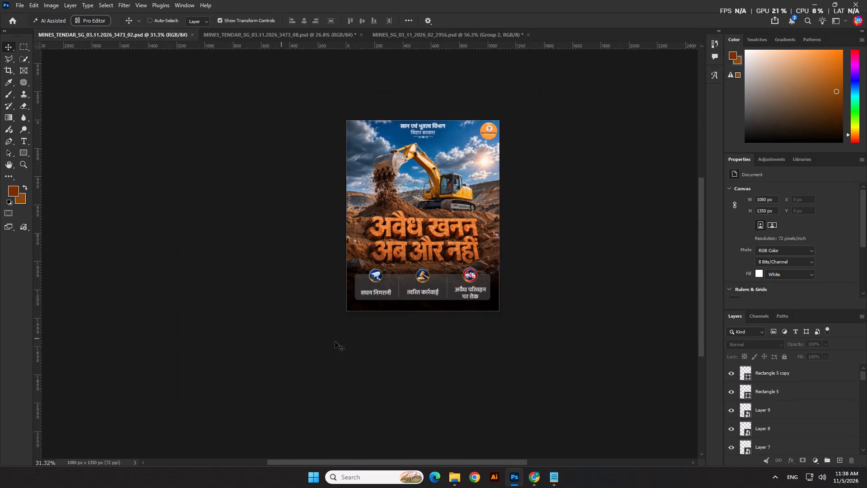
pyautogui.scroll(4, 625, 214)
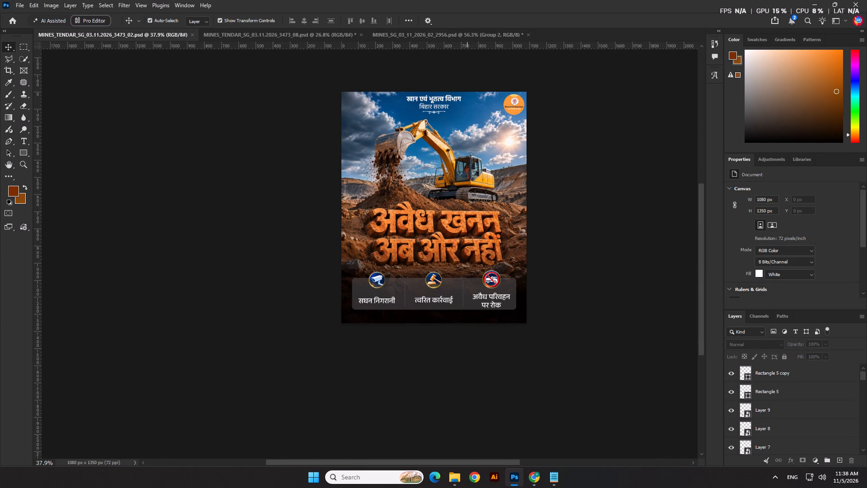
pyautogui.moveTo(467, 460); pyautogui.dragTo(510, 461)
pyautogui.click(491, 263)
pyautogui.keyDown('ctrl'); pyautogui.scroll(1, 469, 221); pyautogui.keyUp('ctrl')
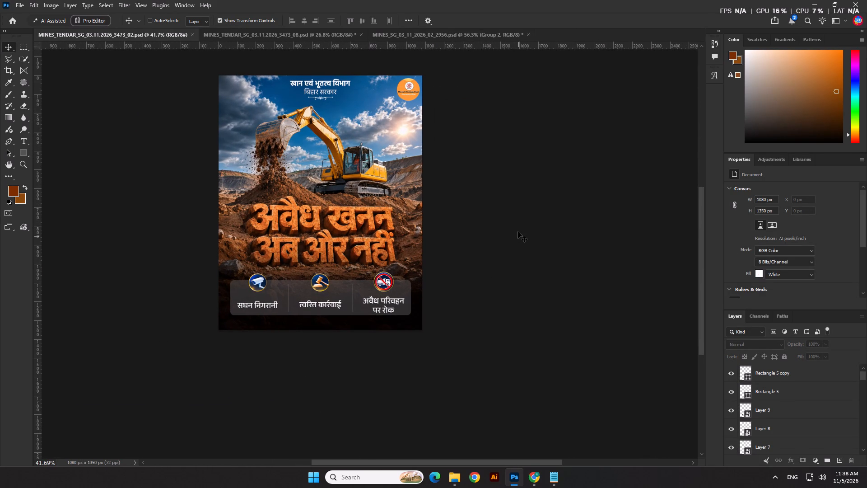
pyautogui.hotkey('ctrl', 's')
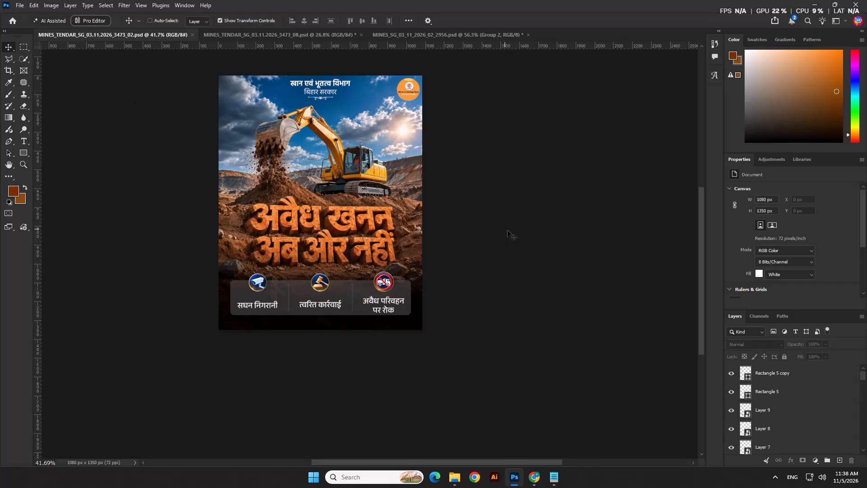
pyautogui.hotkey('ctrl', 's')
# Close the green eco-friendly mining document MINES_SG_03_11_2026_02_2956.psd without saving its changes.
pyautogui.click(472, 31)
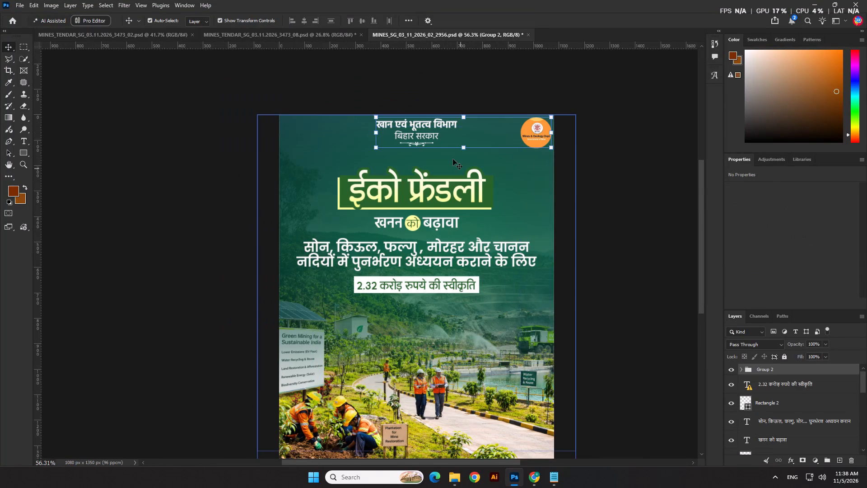
pyautogui.scroll(-8, 404, 169)
pyautogui.click(222, 211)
pyautogui.scroll(3, 399, 80)
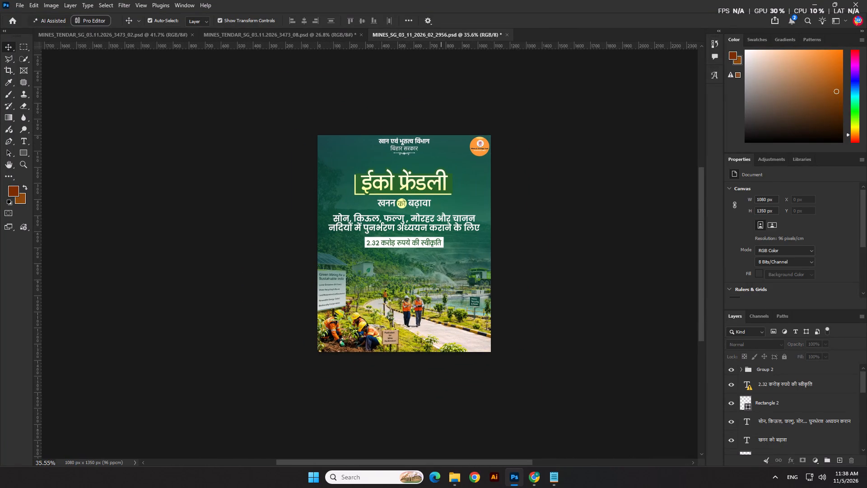
pyautogui.click(508, 35)
pyautogui.click(442, 178)
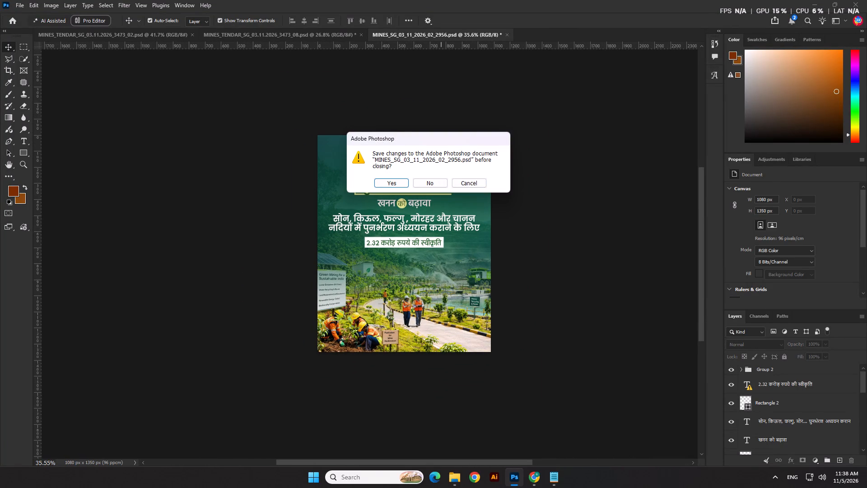
pyautogui.click(428, 186)
pyautogui.click(519, 243)
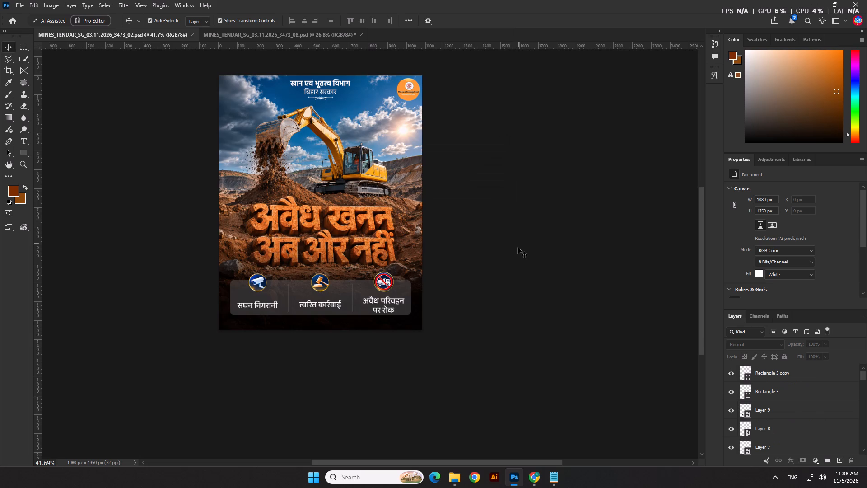
# Compare the anti-illegal-mining poster with the DMF fund poster in MINES_TENDAR_SG_03.11.2026_3473_08.psd.
pyautogui.scroll(-5, 496, 319)
pyautogui.scroll(6, 234, 183)
pyautogui.scroll(-3, 231, 152)
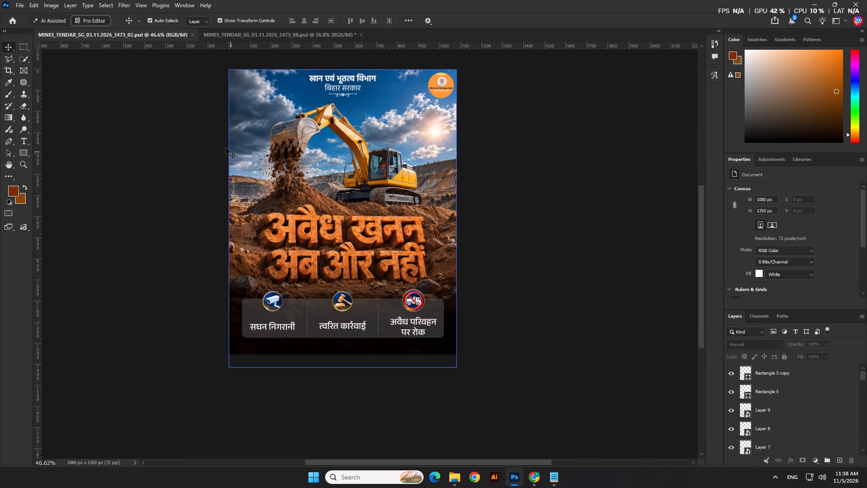
pyautogui.click(237, 33)
pyautogui.scroll(-3, 446, 356)
pyautogui.scroll(5, 459, 383)
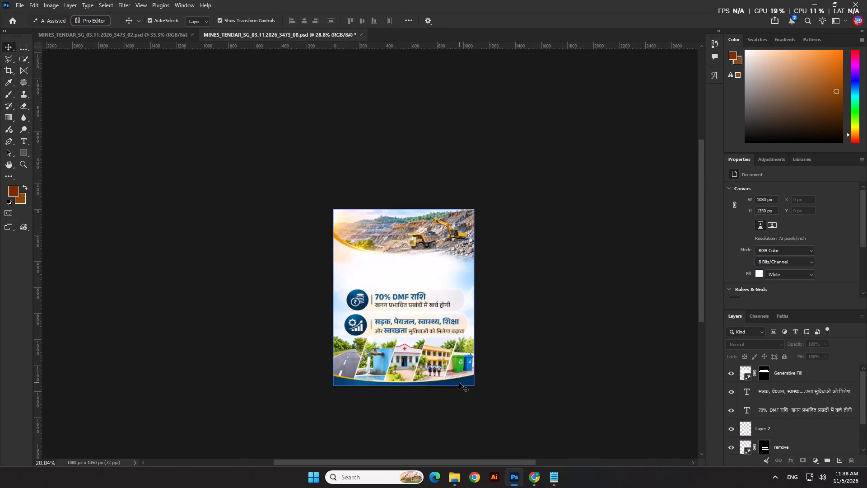
pyautogui.scroll(3, 459, 383)
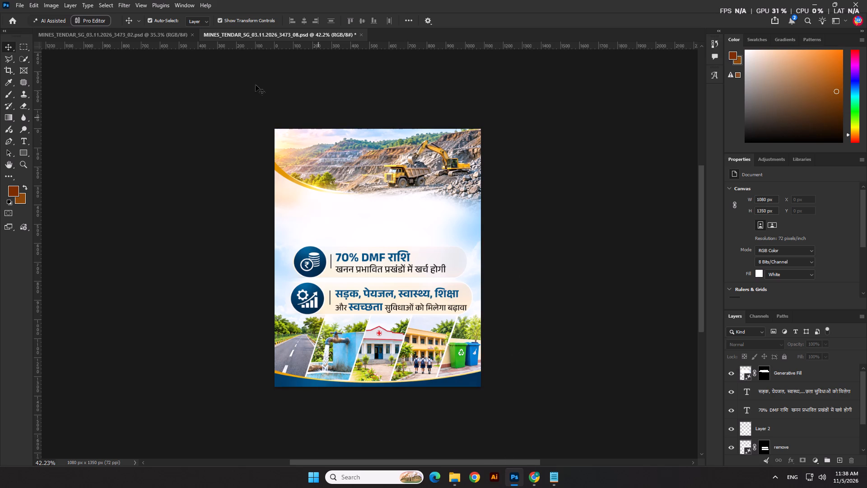
pyautogui.click(177, 34)
pyautogui.scroll(-2, 356, 271)
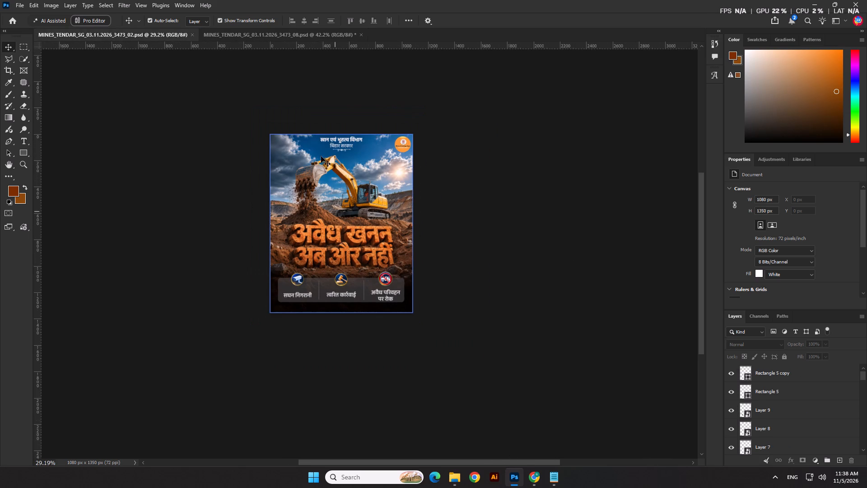
pyautogui.click(301, 38)
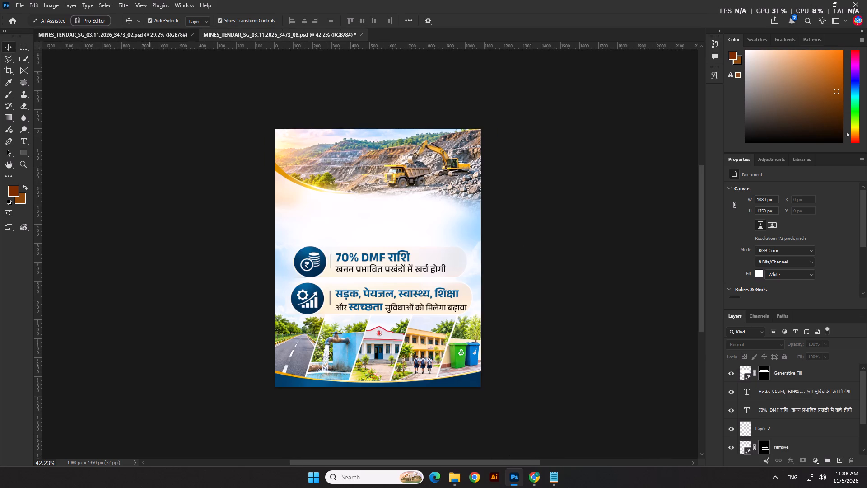
pyautogui.click(150, 34)
pyautogui.click(246, 33)
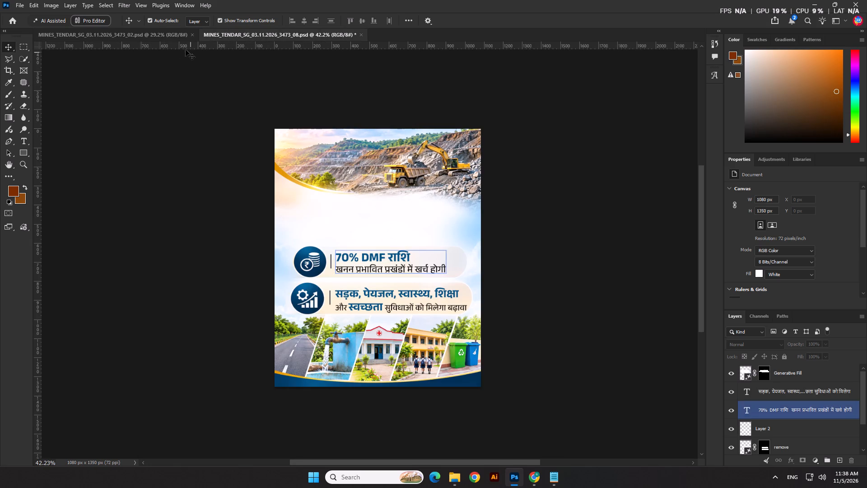
pyautogui.click(146, 28)
pyautogui.click(147, 30)
# Examine the anti-illegal-mining poster's headline and three-column action-point panel up close and as a whole.
pyautogui.click(514, 292)
pyautogui.scroll(6, 400, 303)
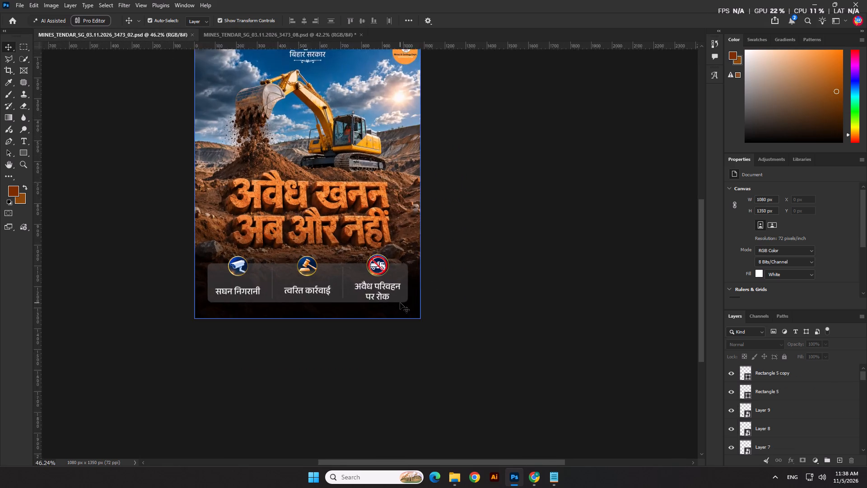
pyautogui.scroll(3, 400, 303)
pyautogui.click(490, 235)
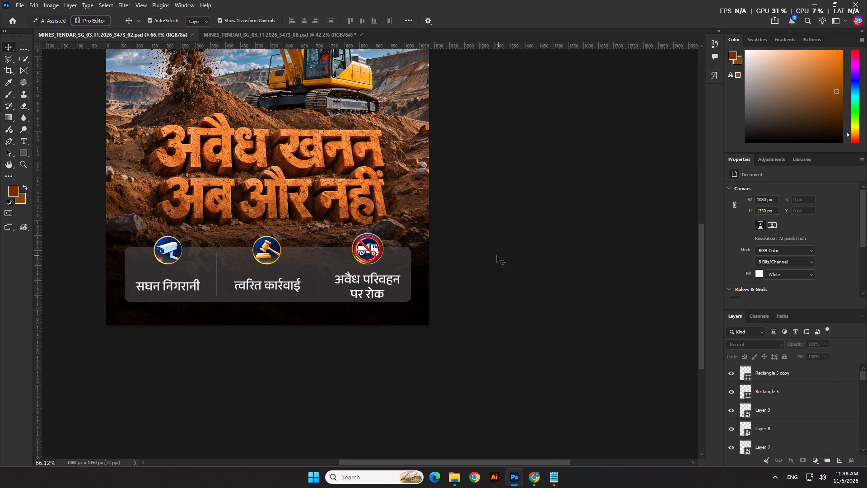
pyautogui.scroll(-6, 367, 300)
pyautogui.click(479, 278)
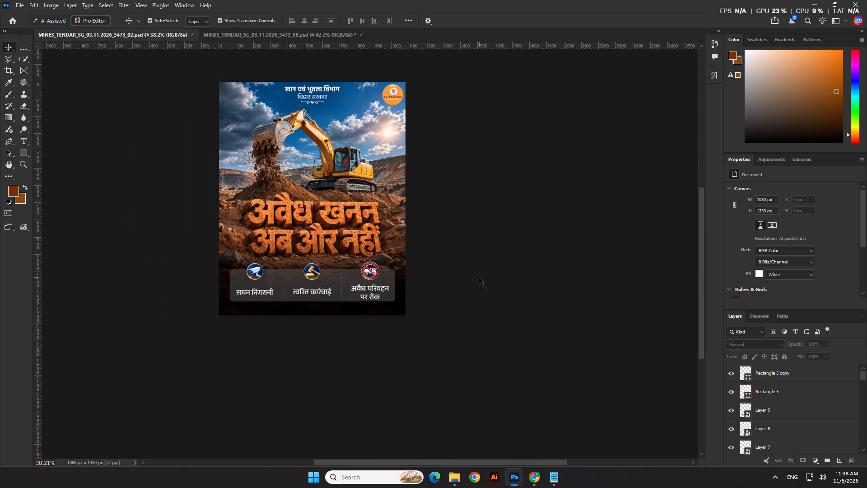
pyautogui.scroll(-3, 479, 278)
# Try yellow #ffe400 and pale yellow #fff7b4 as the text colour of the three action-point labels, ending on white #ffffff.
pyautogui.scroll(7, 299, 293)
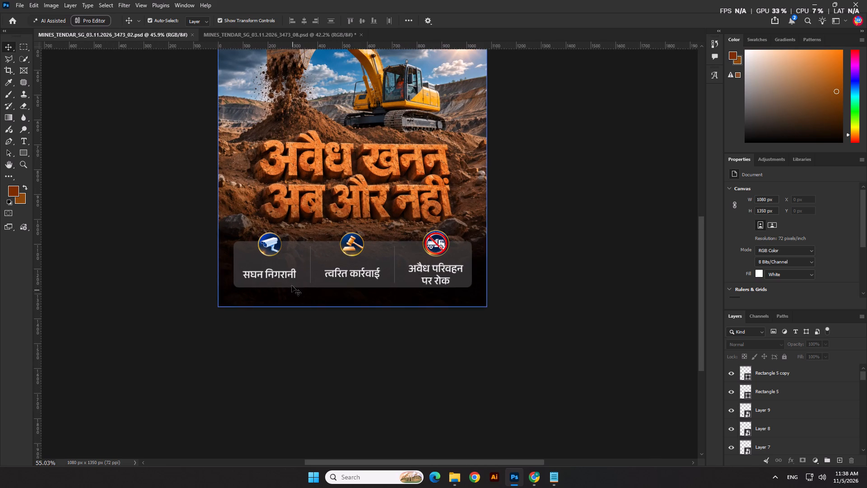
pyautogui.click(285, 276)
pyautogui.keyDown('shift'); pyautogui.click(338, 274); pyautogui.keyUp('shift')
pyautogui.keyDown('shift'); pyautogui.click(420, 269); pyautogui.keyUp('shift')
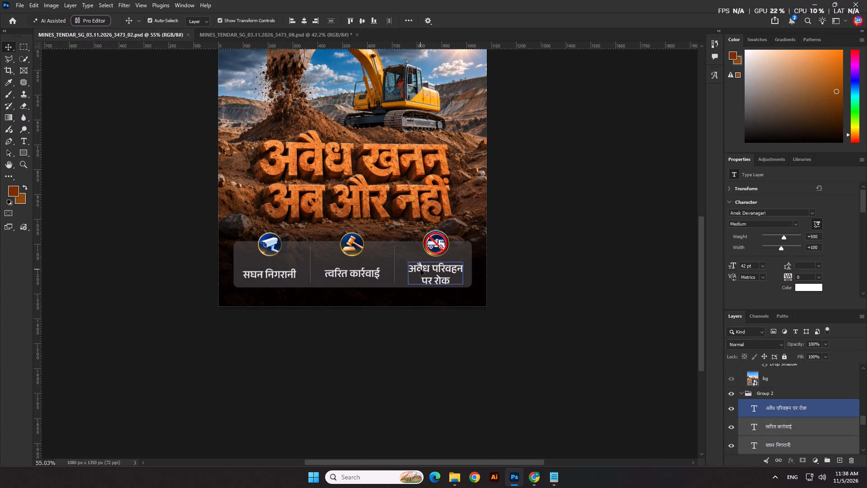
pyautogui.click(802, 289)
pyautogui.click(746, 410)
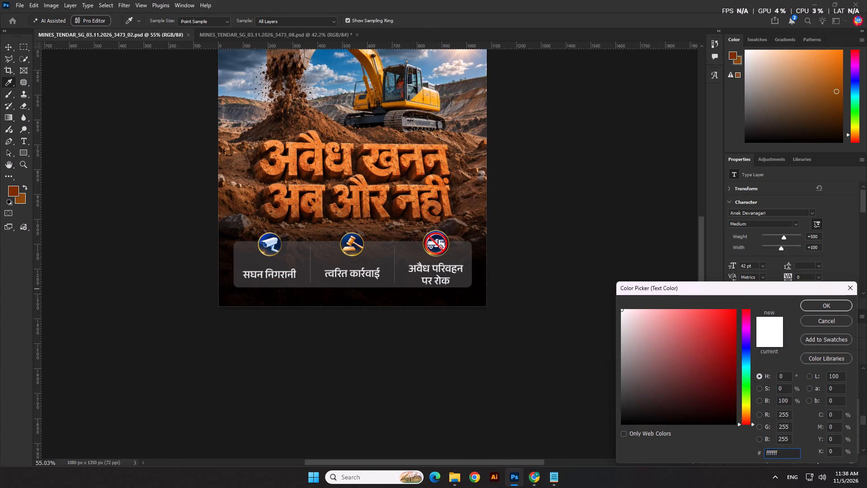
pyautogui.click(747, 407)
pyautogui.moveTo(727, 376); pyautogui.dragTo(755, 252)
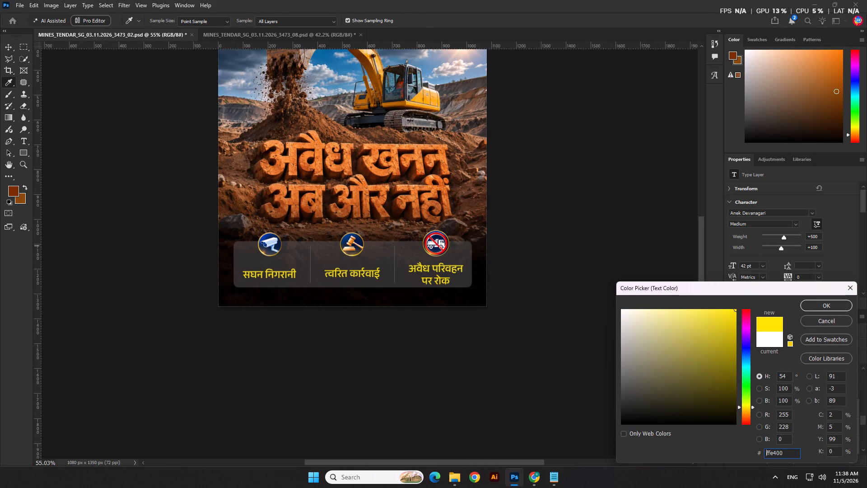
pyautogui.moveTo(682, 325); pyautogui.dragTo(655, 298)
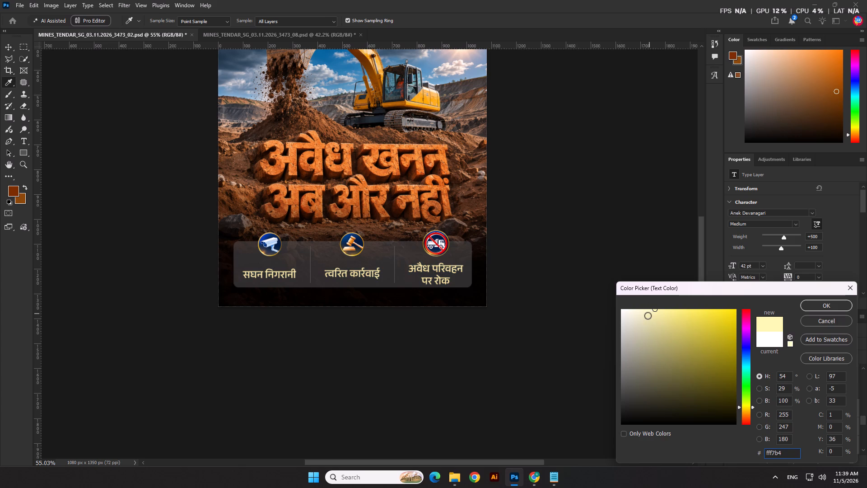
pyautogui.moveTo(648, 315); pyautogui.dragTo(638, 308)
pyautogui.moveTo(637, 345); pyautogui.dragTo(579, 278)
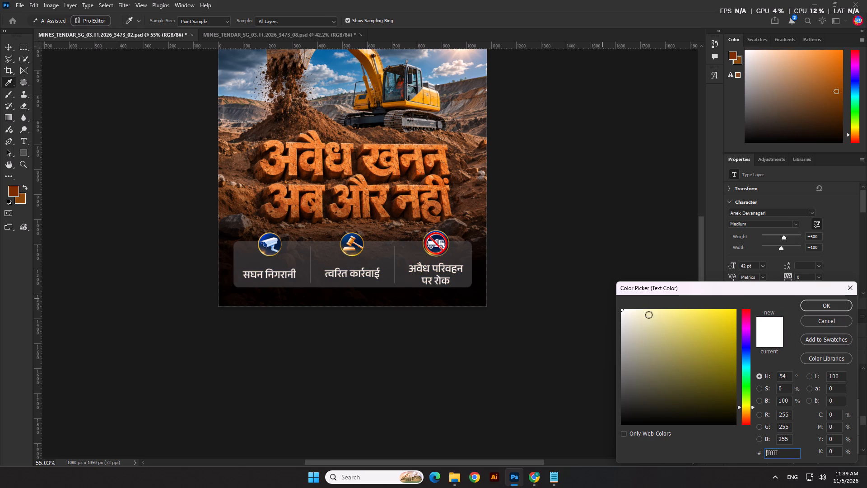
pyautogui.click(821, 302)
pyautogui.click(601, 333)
# Save the anti-illegal-mining poster document.
pyautogui.scroll(-4, 555, 362)
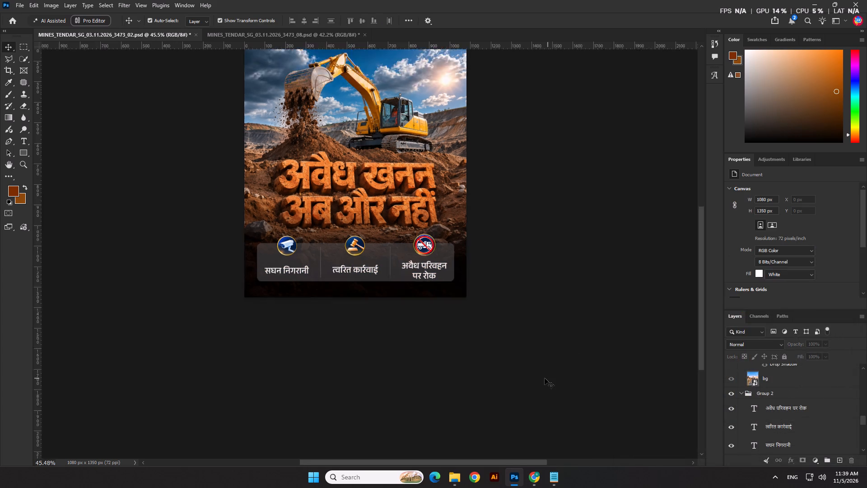
pyautogui.scroll(-8, 545, 378)
pyautogui.hotkey('ctrl', 's')
pyautogui.scroll(7, 350, 159)
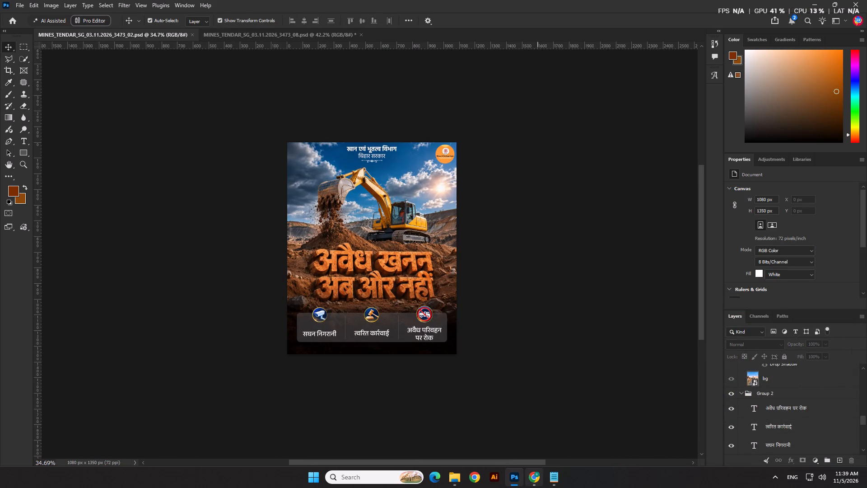